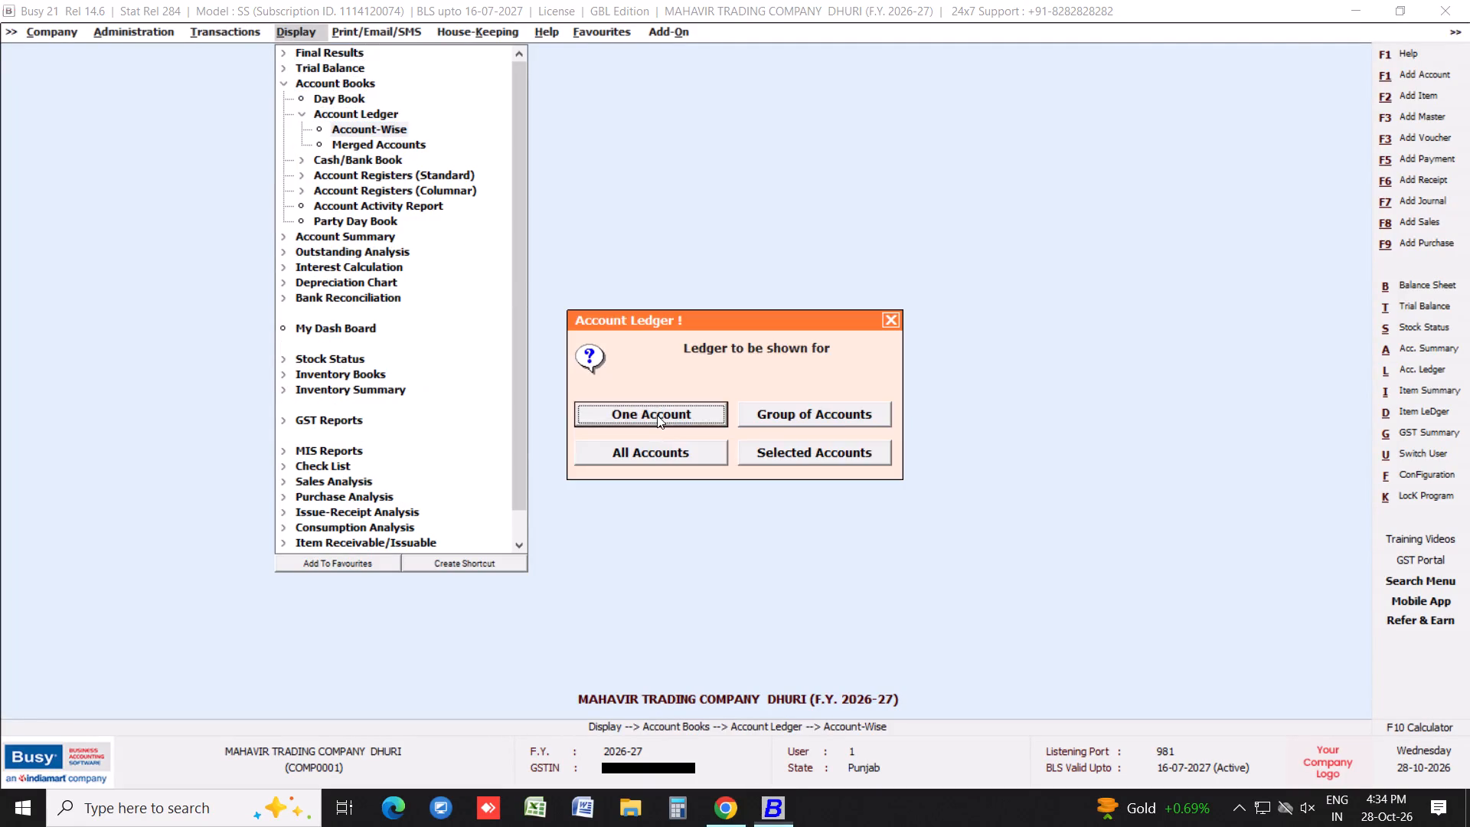
Generate the single-account ledger for SAMRAT TRADING COMPANY, BHOGPUR from 01-04-2026 to 28-10-2026, with long and short narrations shown.
left_click(657, 413)
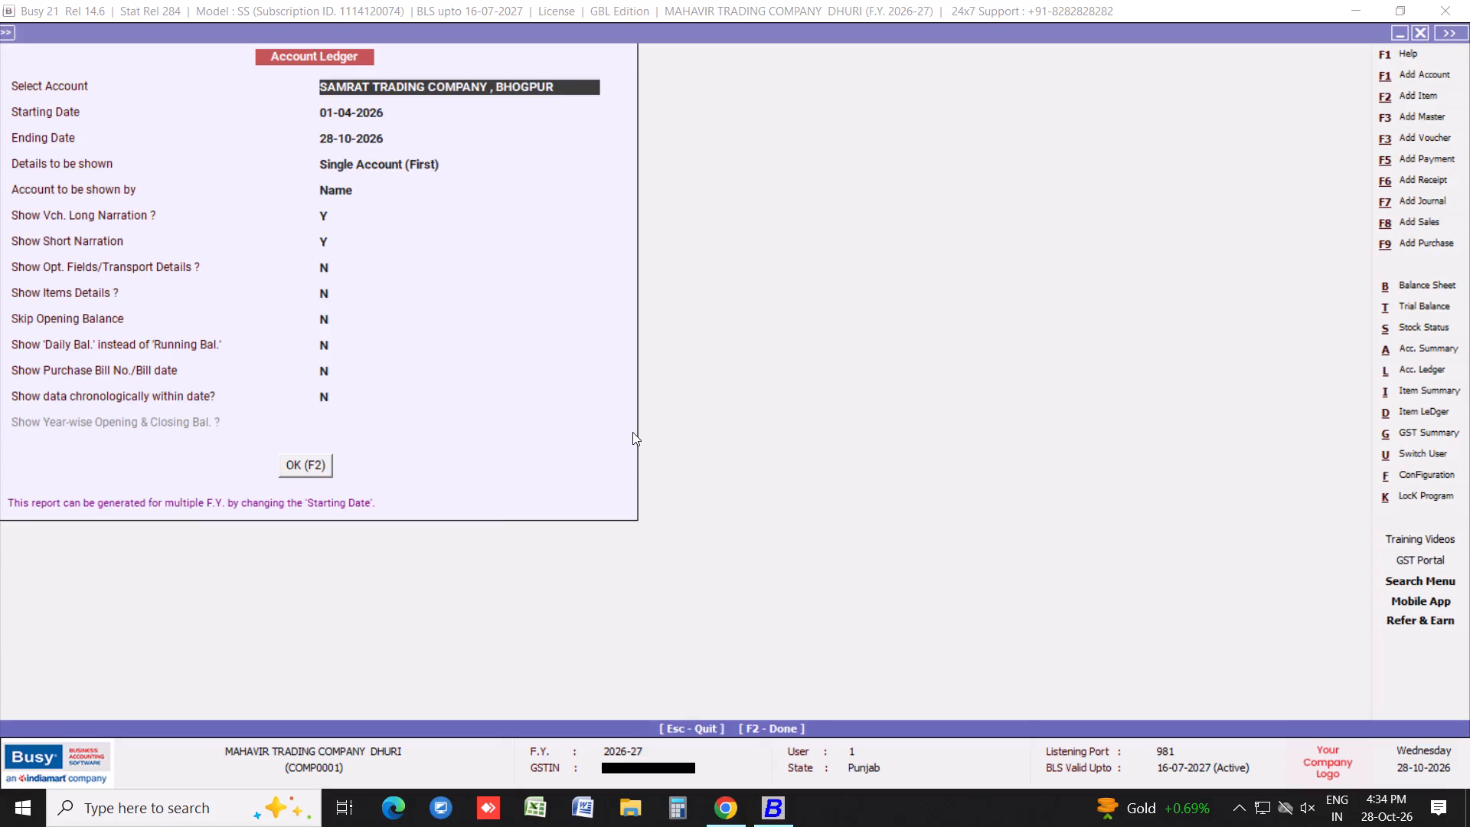
key("Return")
key("Tab")
key("Return")
key("Tab")
key("Return")
key("Tab")
key("Return")
key("Tab")
key("Return")
key("Return")
key("Return")
key("Return")
key("Return")
key("Return")
key("Return")
key("Return")
key("Return")
key("Return")
key("Tab")
key("Tab")
key("Tab")
key("Tab")
key("Tab")
key("Tab")
key("Tab")
key("Tab")
key("Tab")
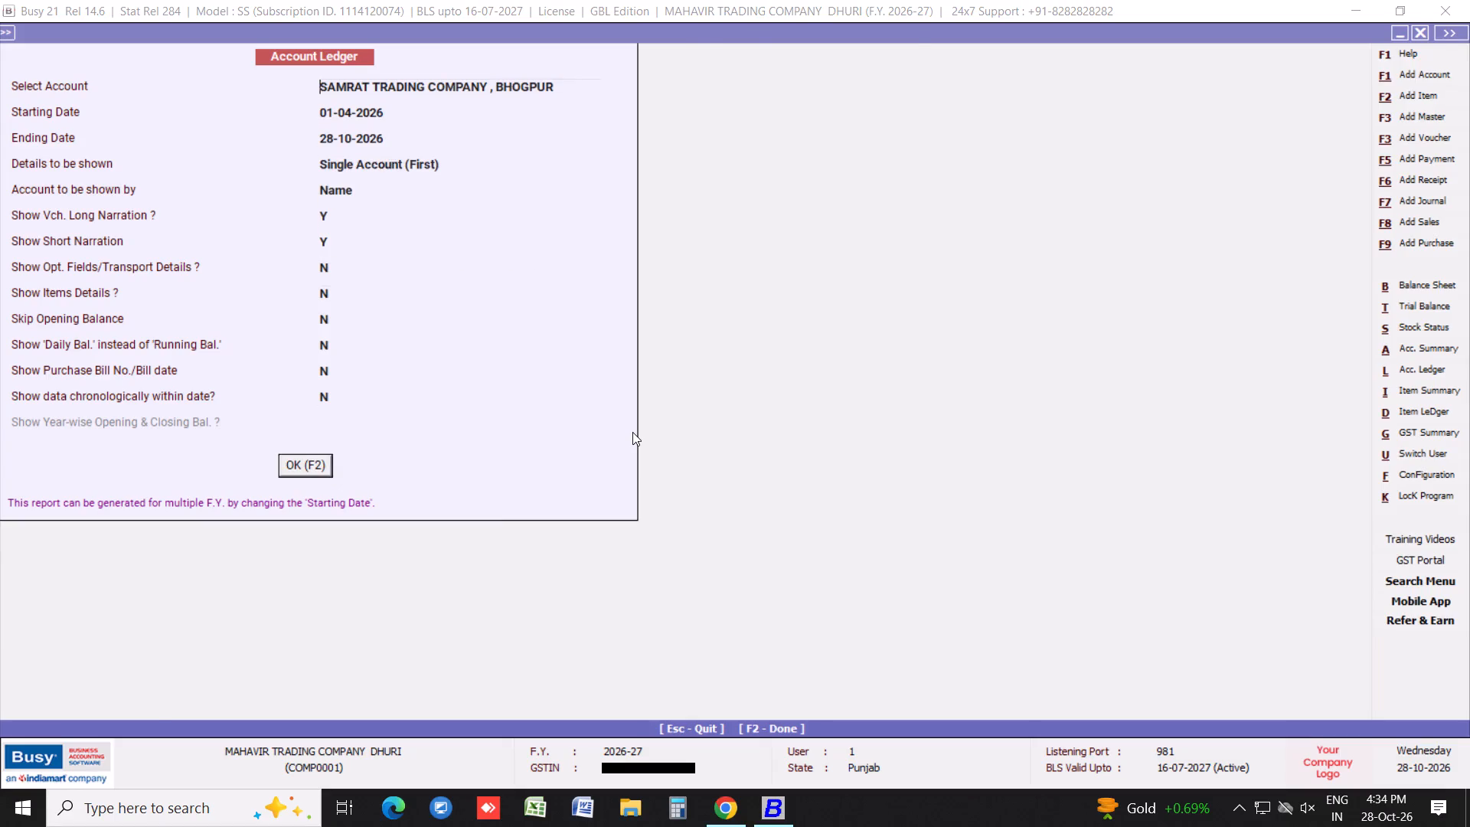
Examine the party's ledger entries up to the 23-10-2026 sale, bill 813, and close the account ledger report.
scroll(592, 264, "up", 1)
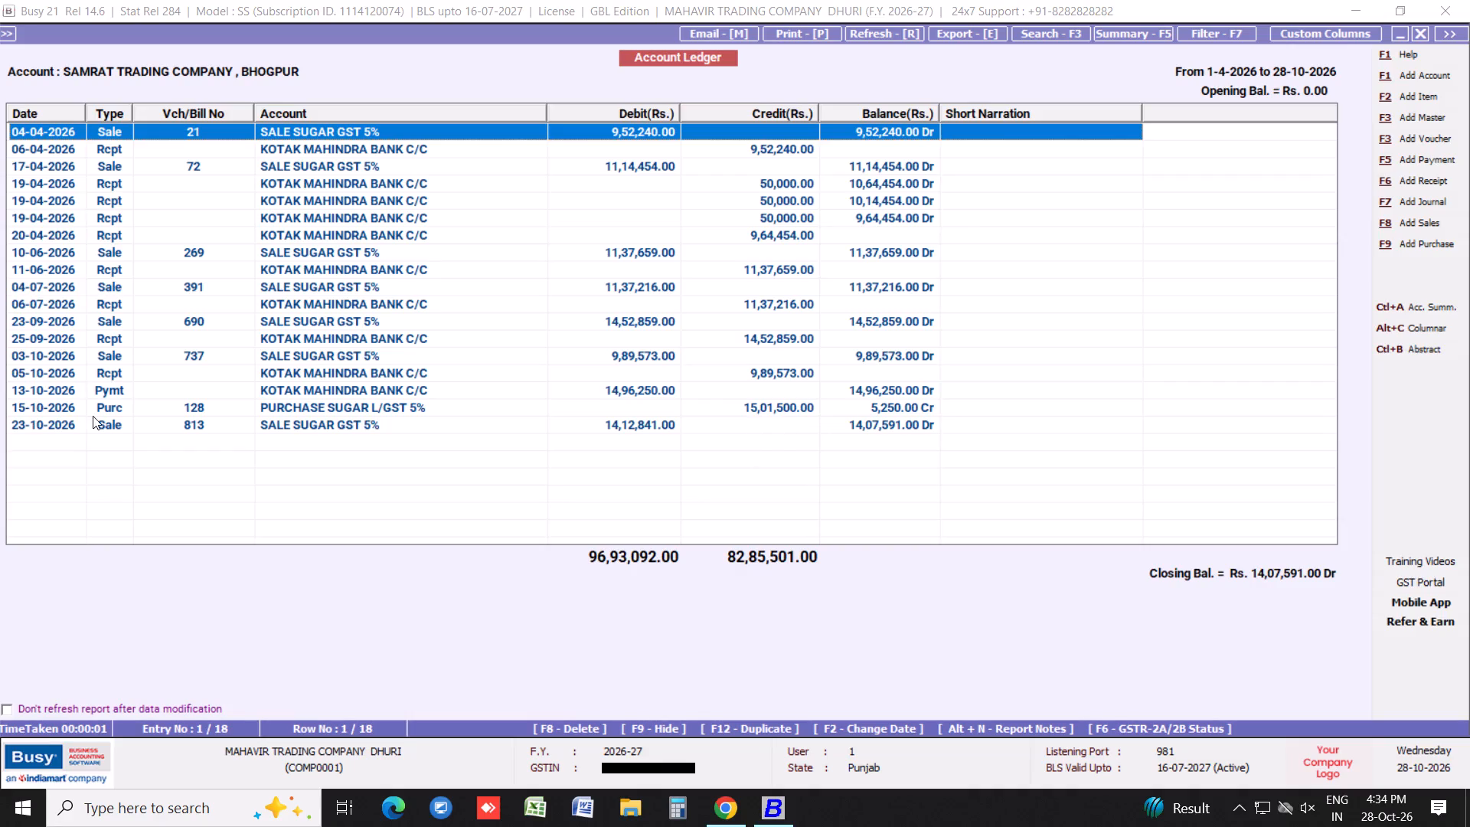
scroll(80, 407, "down", 2)
scroll(75, 397, "up", 1)
scroll(70, 391, "down", 1)
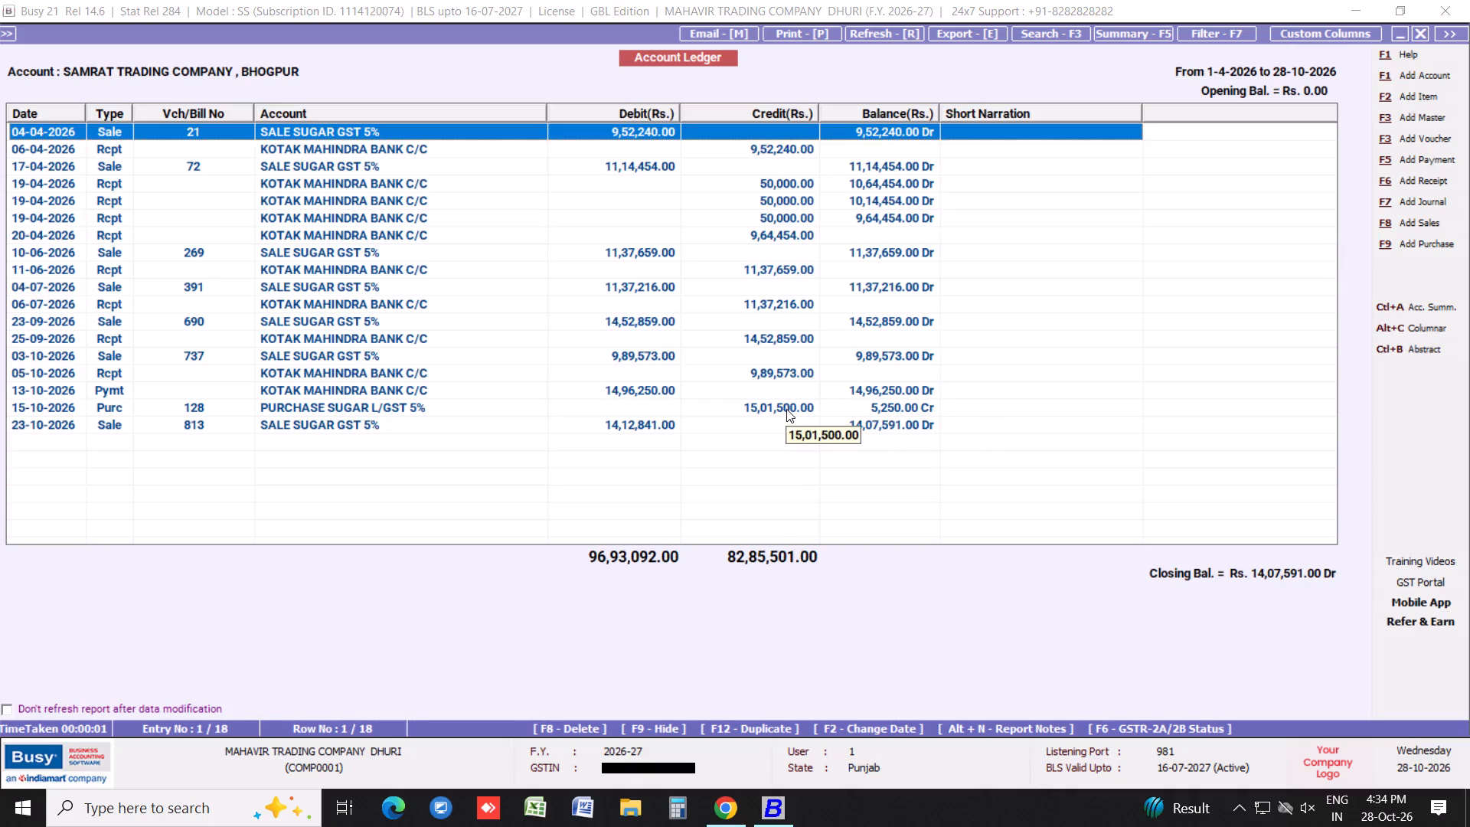
scroll(287, 392, "down", 1)
scroll(271, 383, "up", 1)
left_click(293, 431)
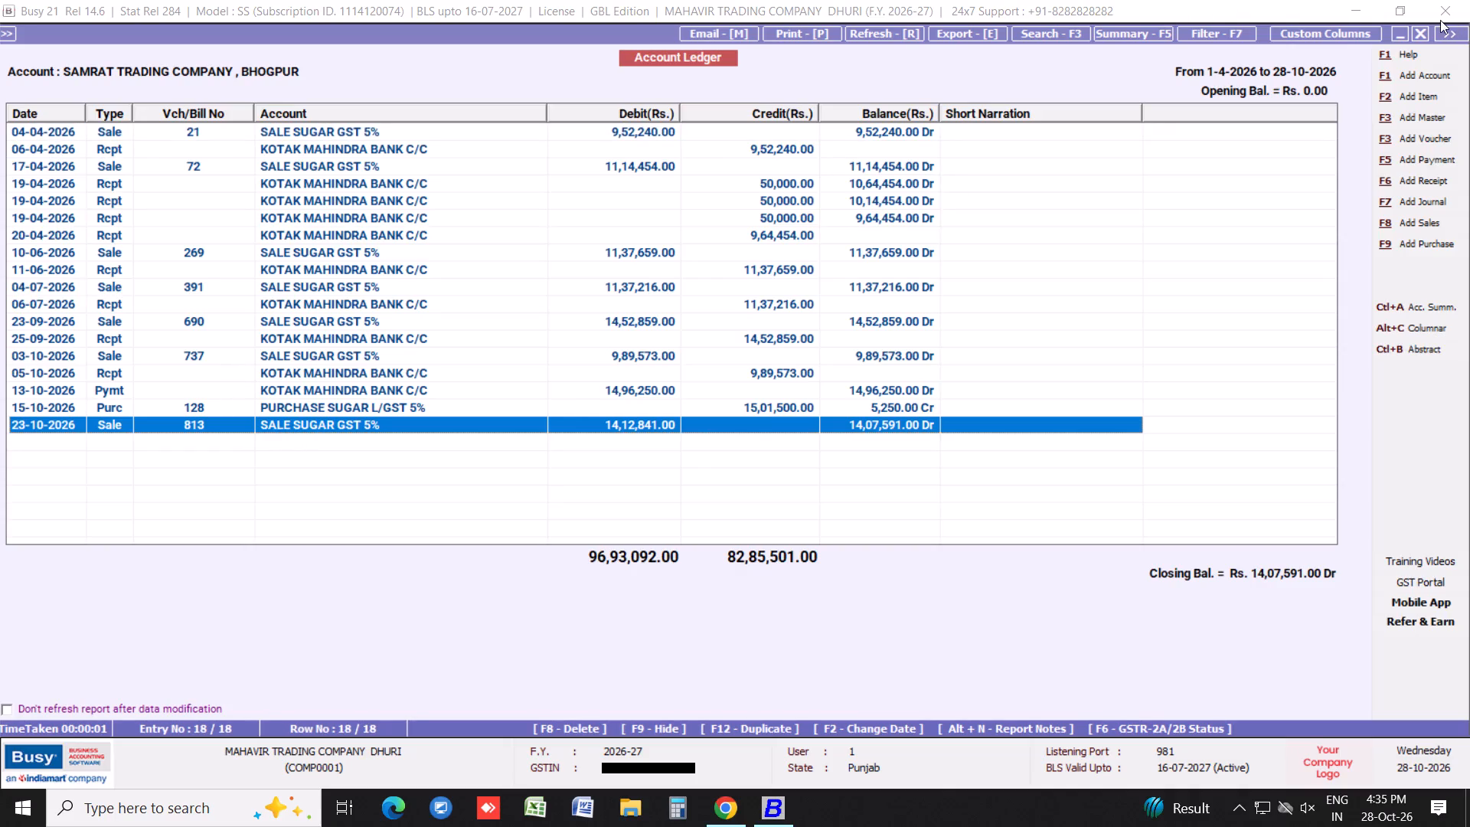
left_click(1425, 31)
double_click(1416, 31)
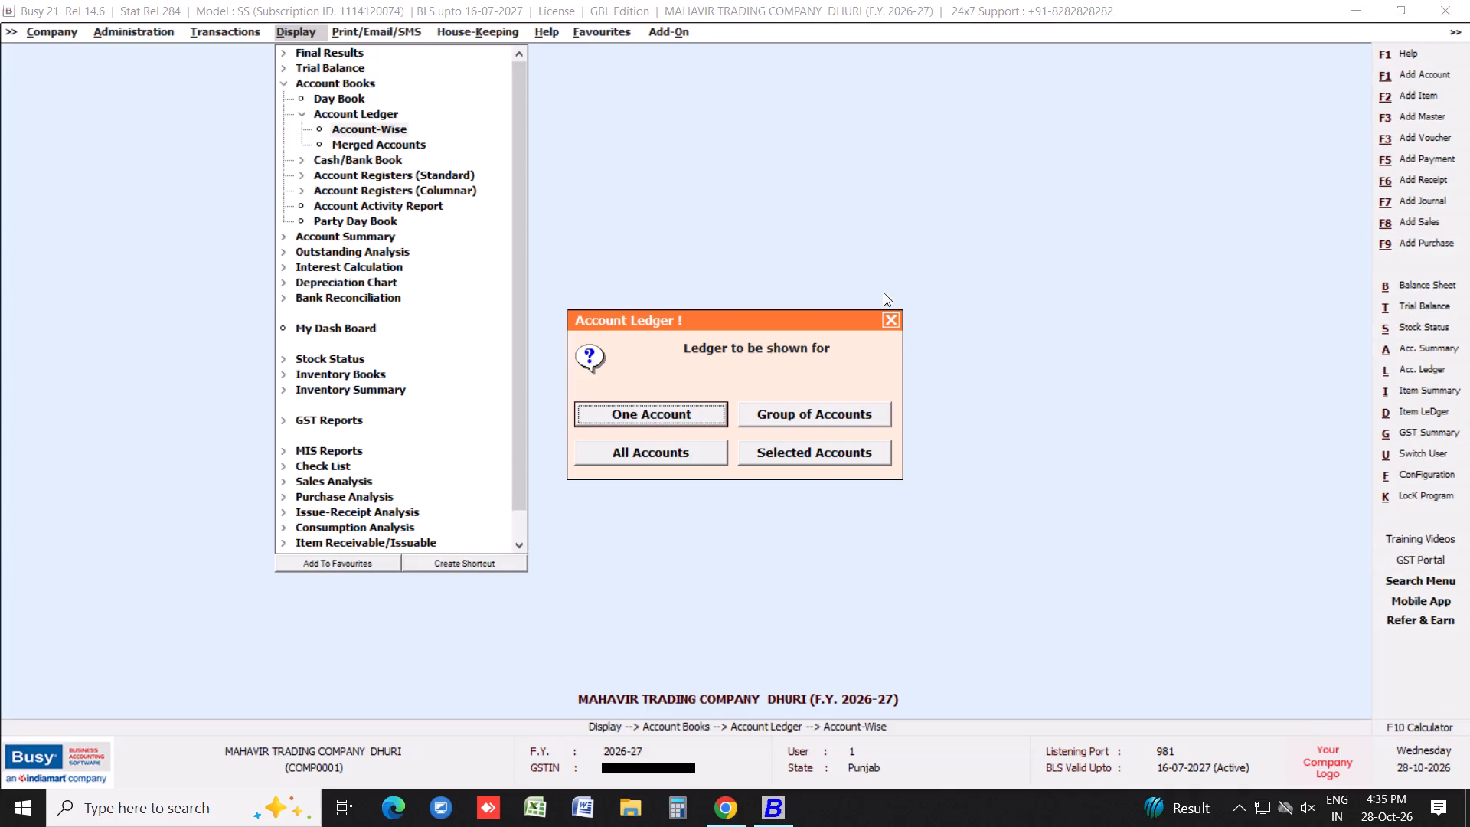
left_click(891, 320)
left_click_drag(892, 336, 900, 338)
Open the list of transaction types for voucher work.
left_click(218, 28)
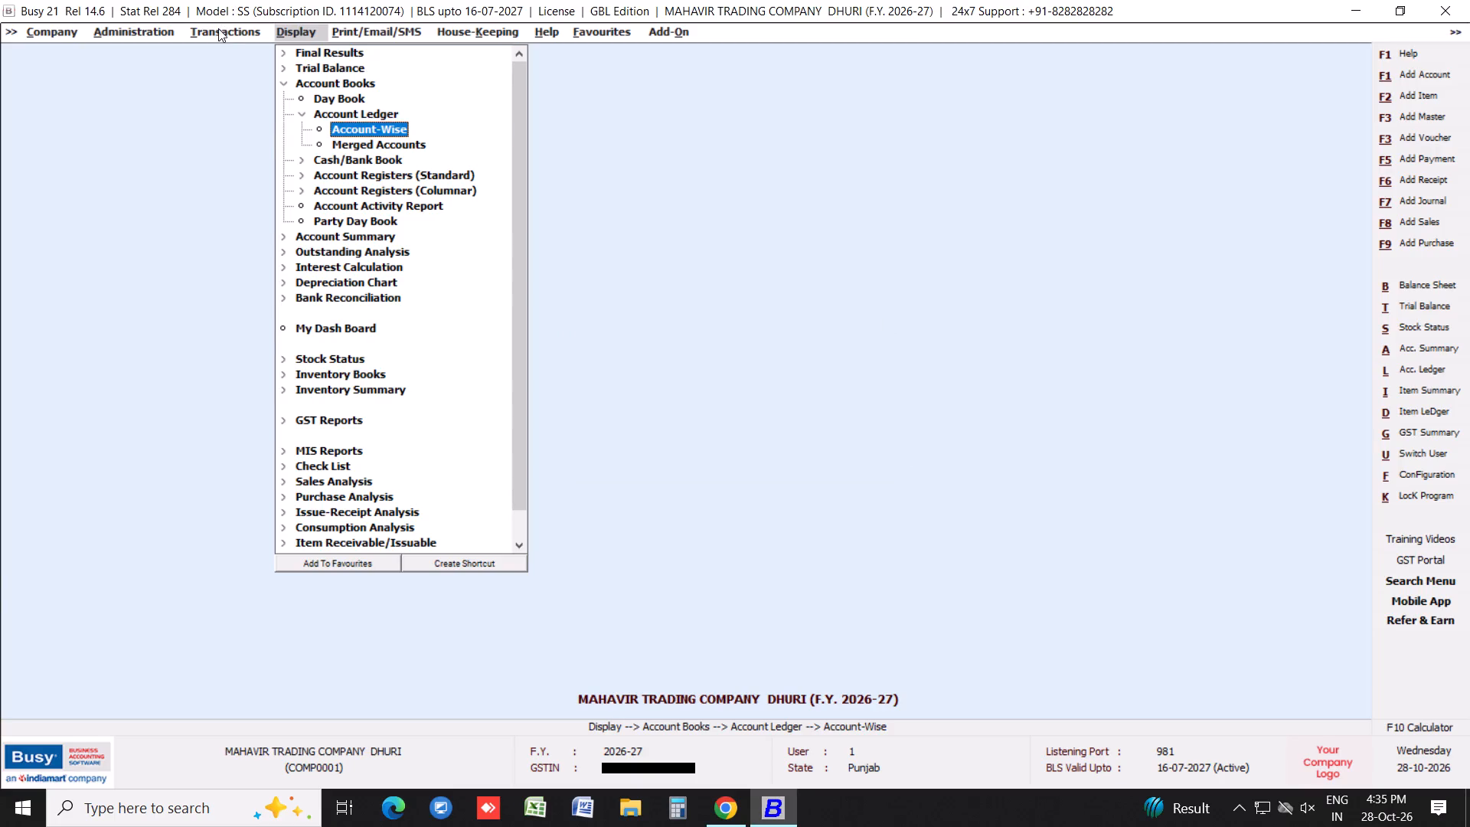
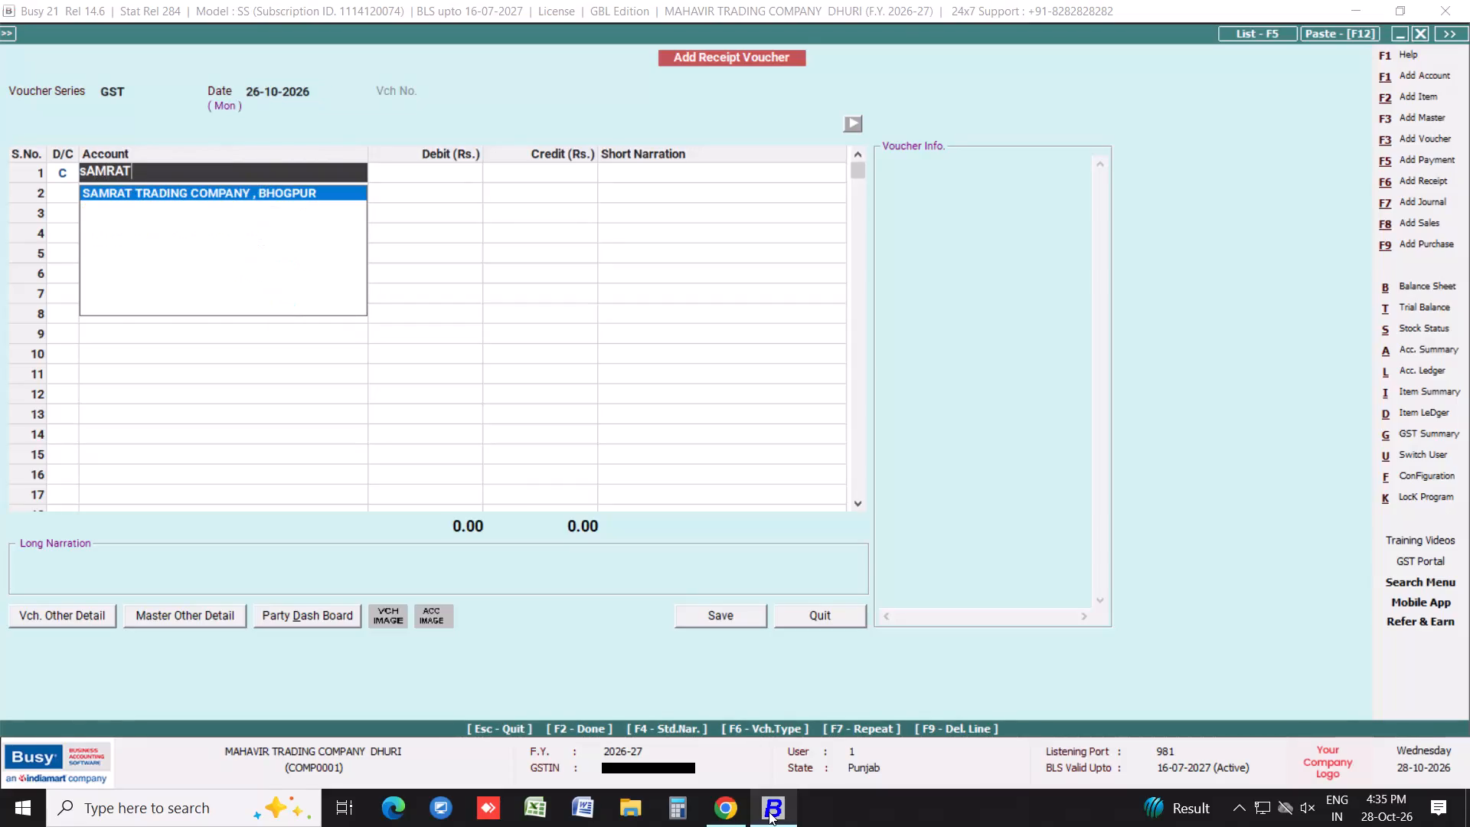
Choose SAMRAT TRADING COMPANY, BHOGPUR as the credit account on the first line of the receipt voucher.
key("Return")
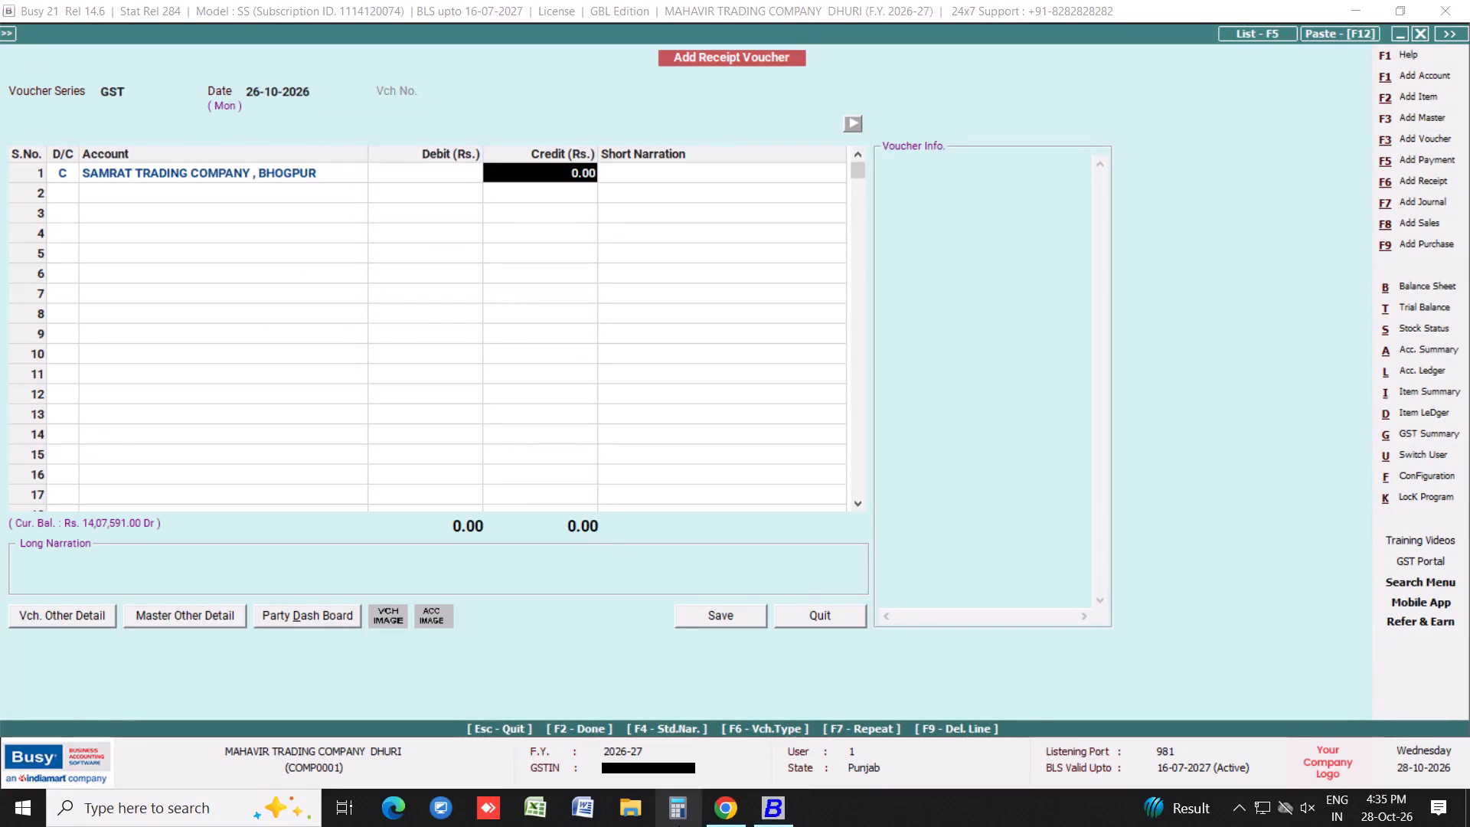
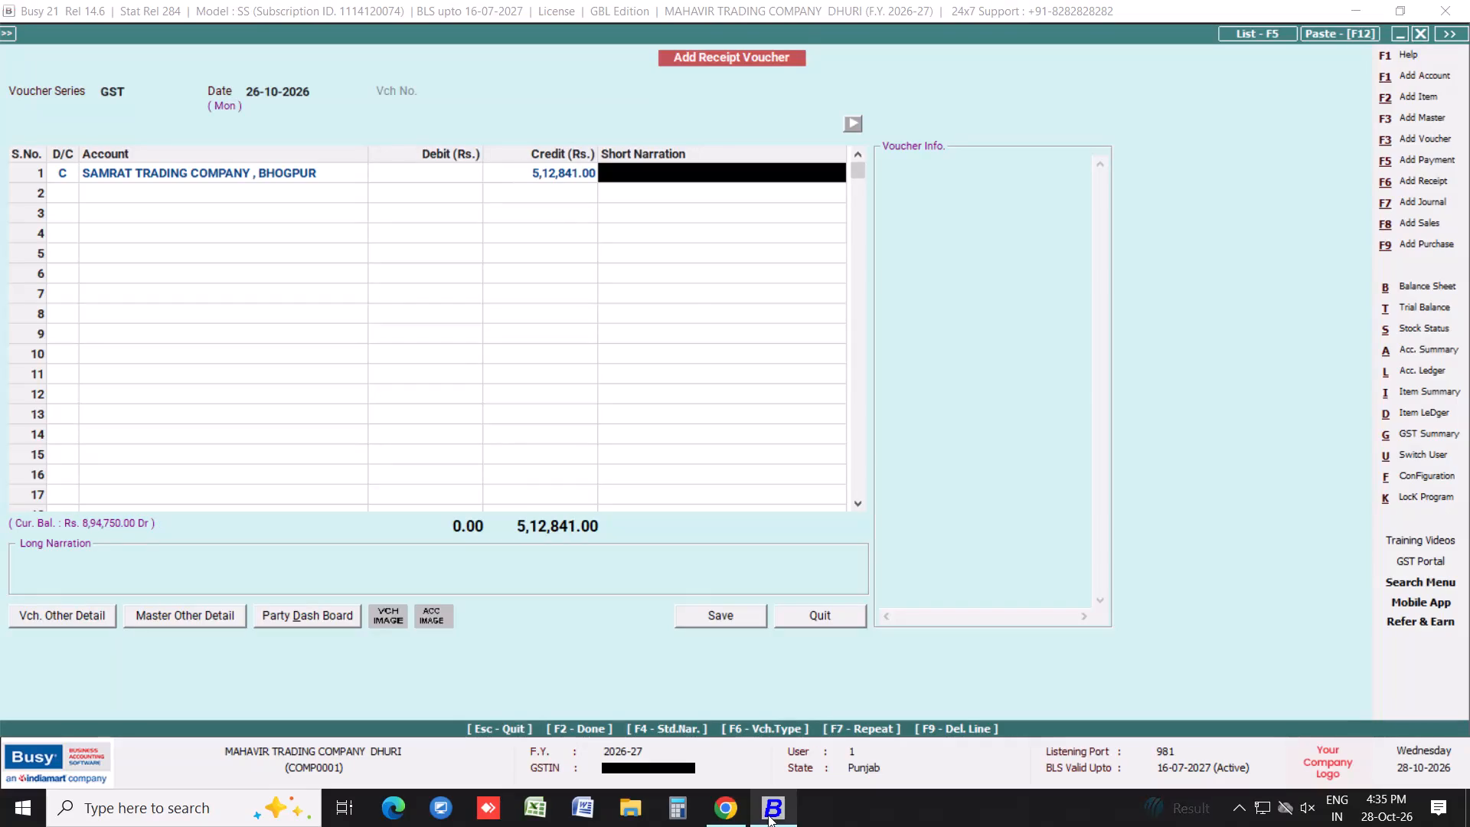
Debit KOTAK MAHINDRA BANK C/C with 5,12,841.00 on the receipt voucher's second line, leaving short narrations blank, and proceed to the long narration.
key("Return")
key("Return")
key("Return")
key("Return")
key("Return")
key("Tab")
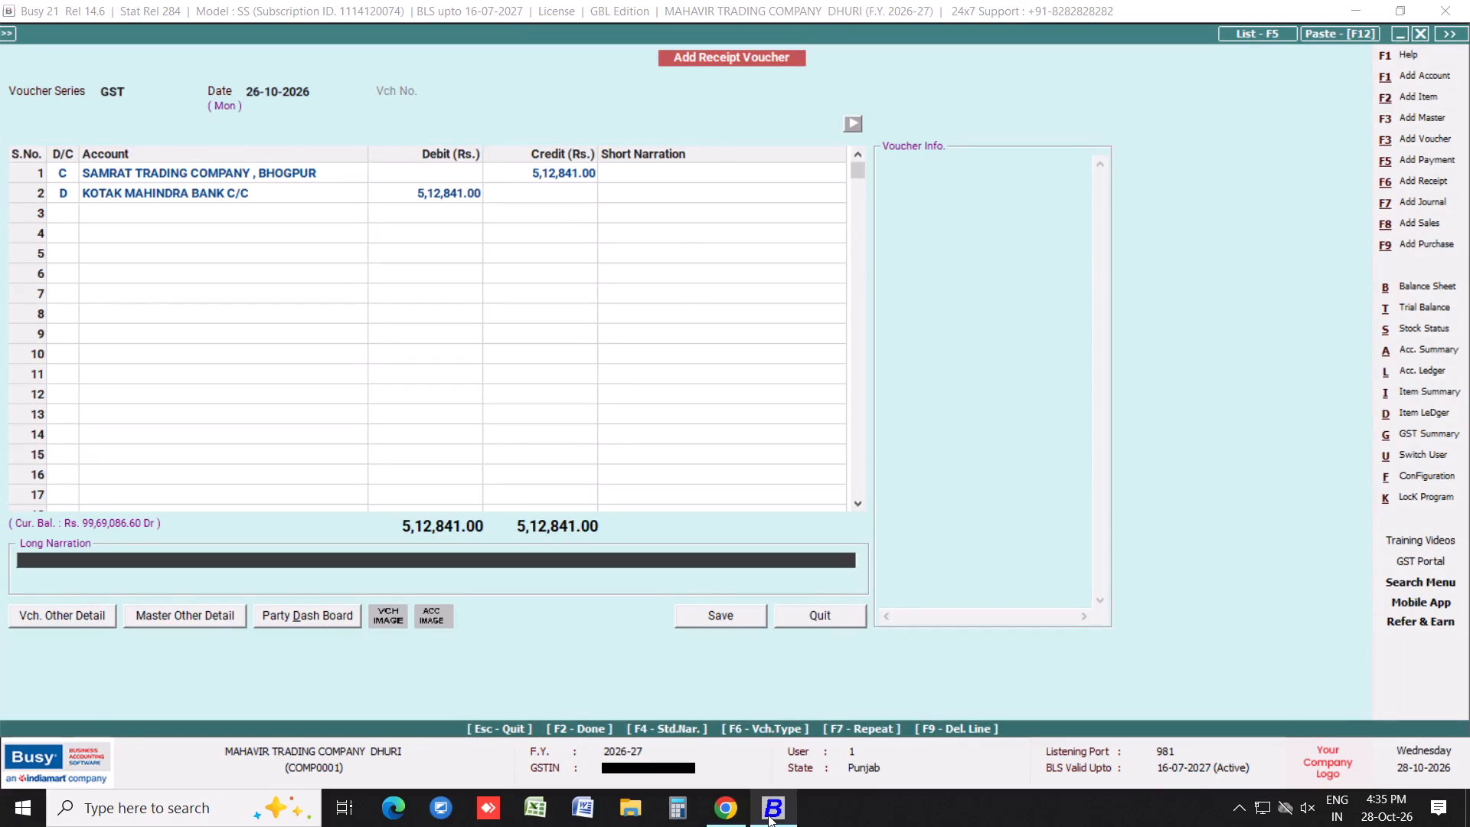
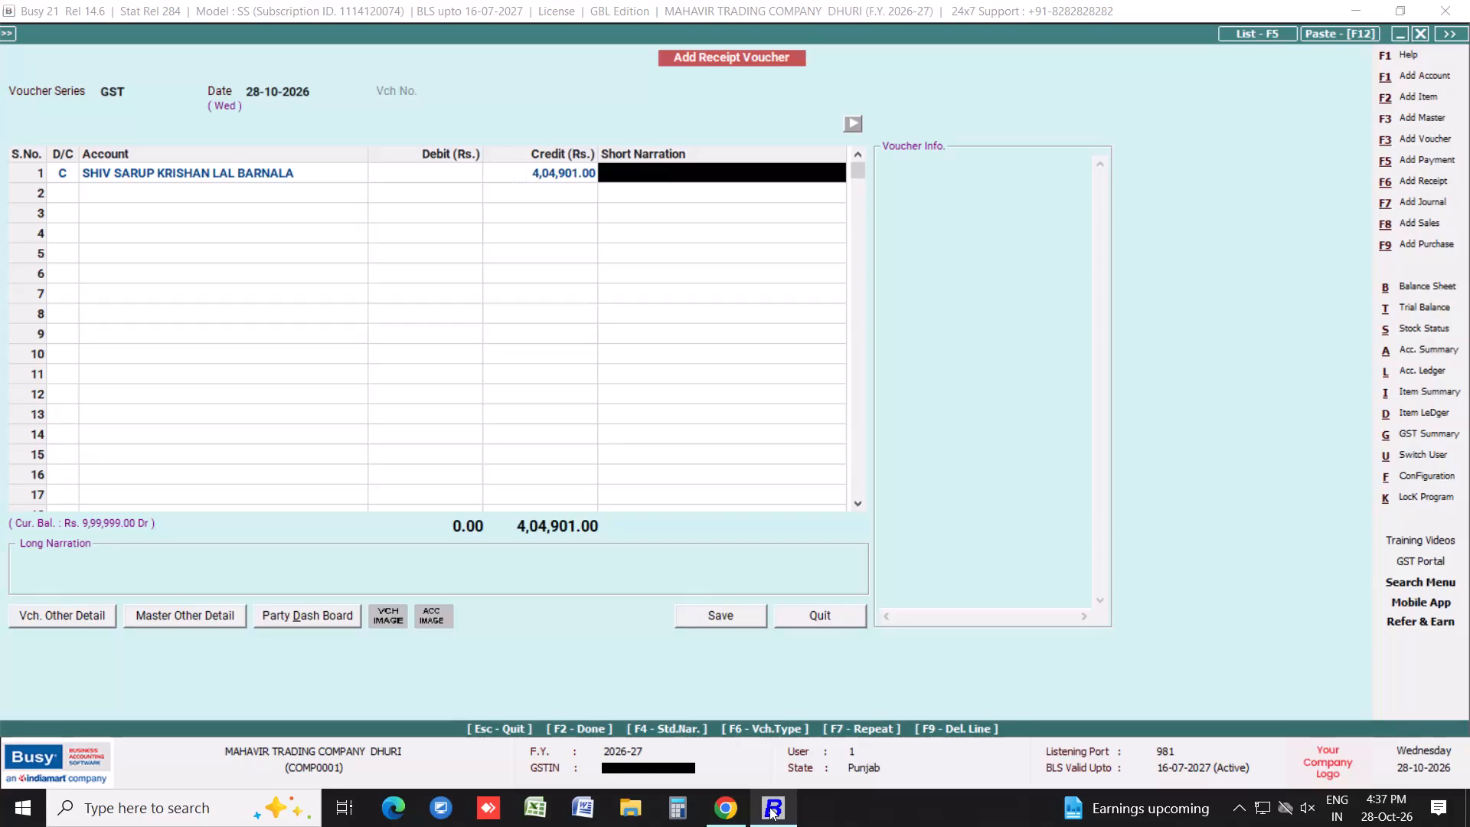
Complete the receipt voucher's first credit line, for 4,04,901.00, leaving its short narration blank.
key("Return")
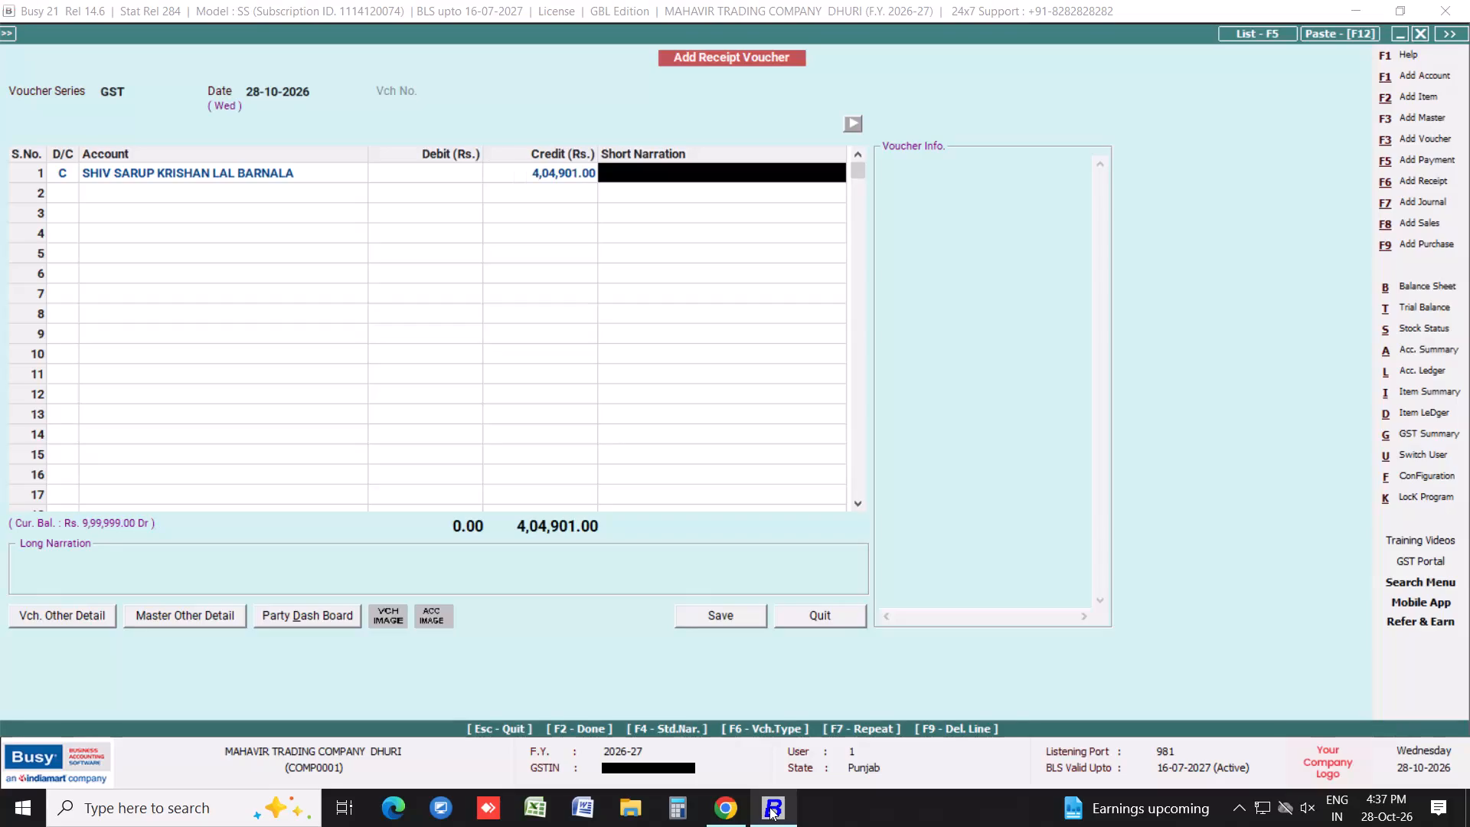
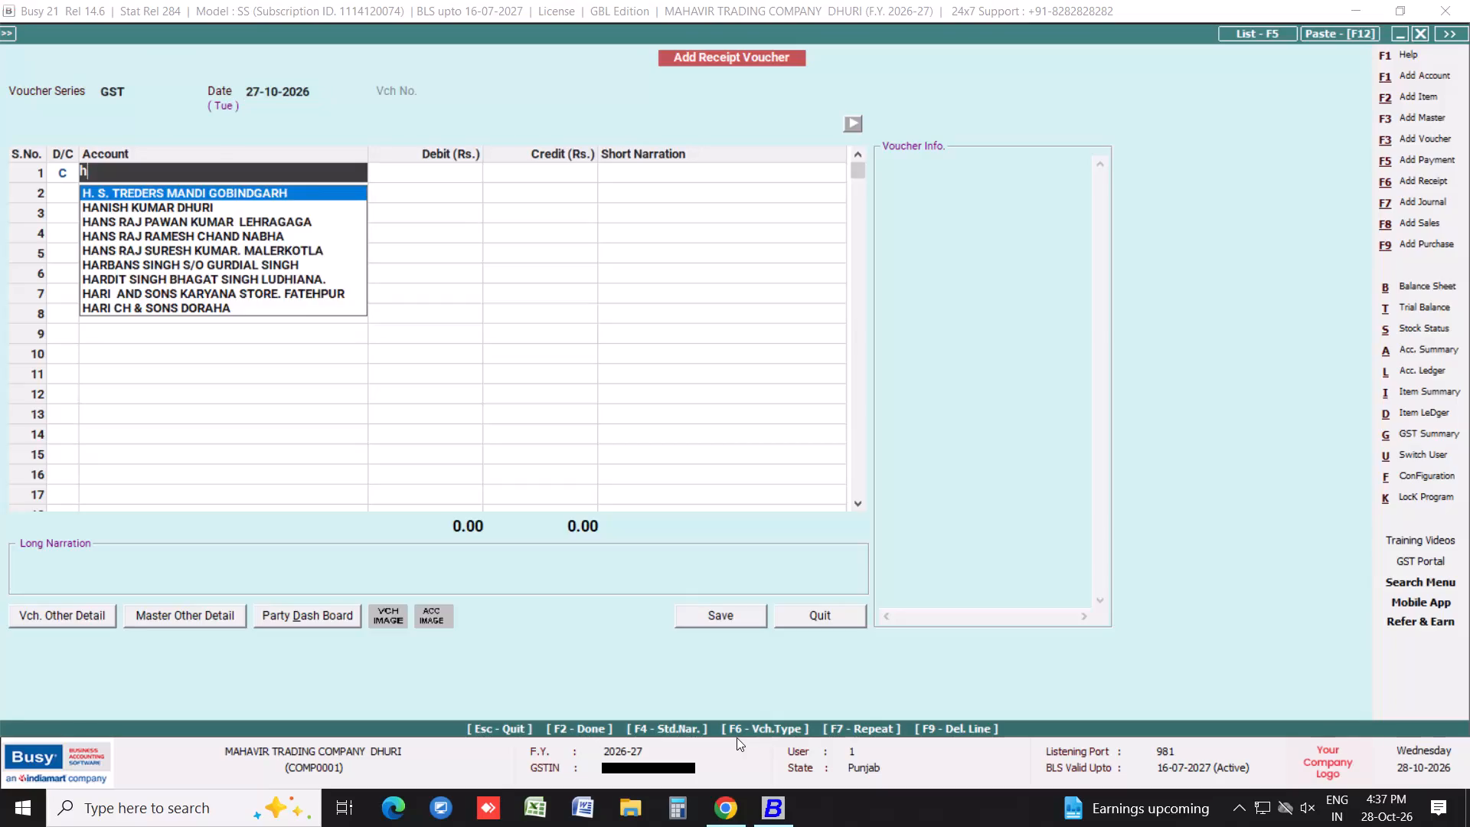
Credit HARI RAM AND SONS BARNALA with Rs. 1,50,000 on the first line of the receipt voucher, leaving the short narration blank.
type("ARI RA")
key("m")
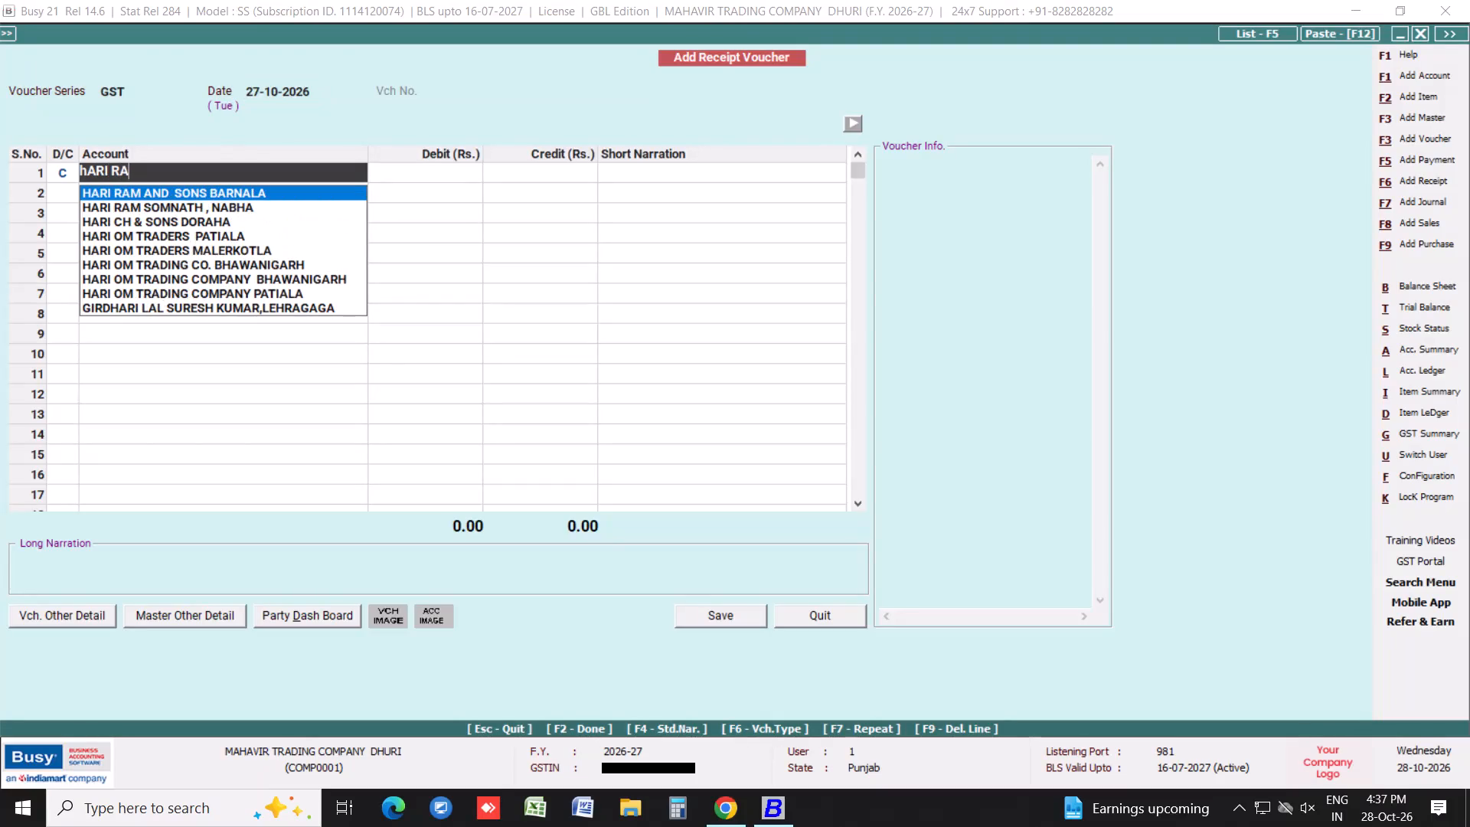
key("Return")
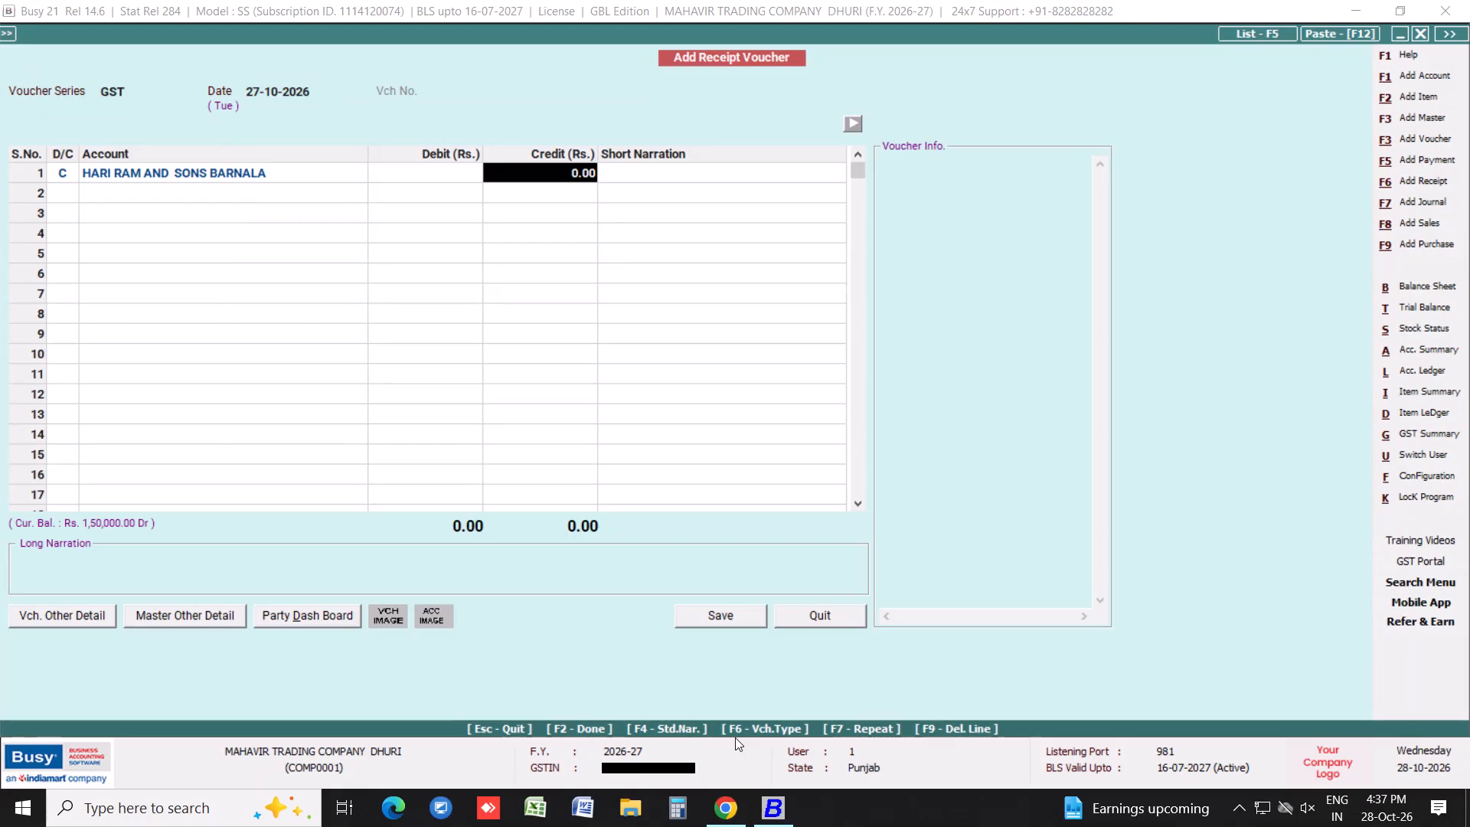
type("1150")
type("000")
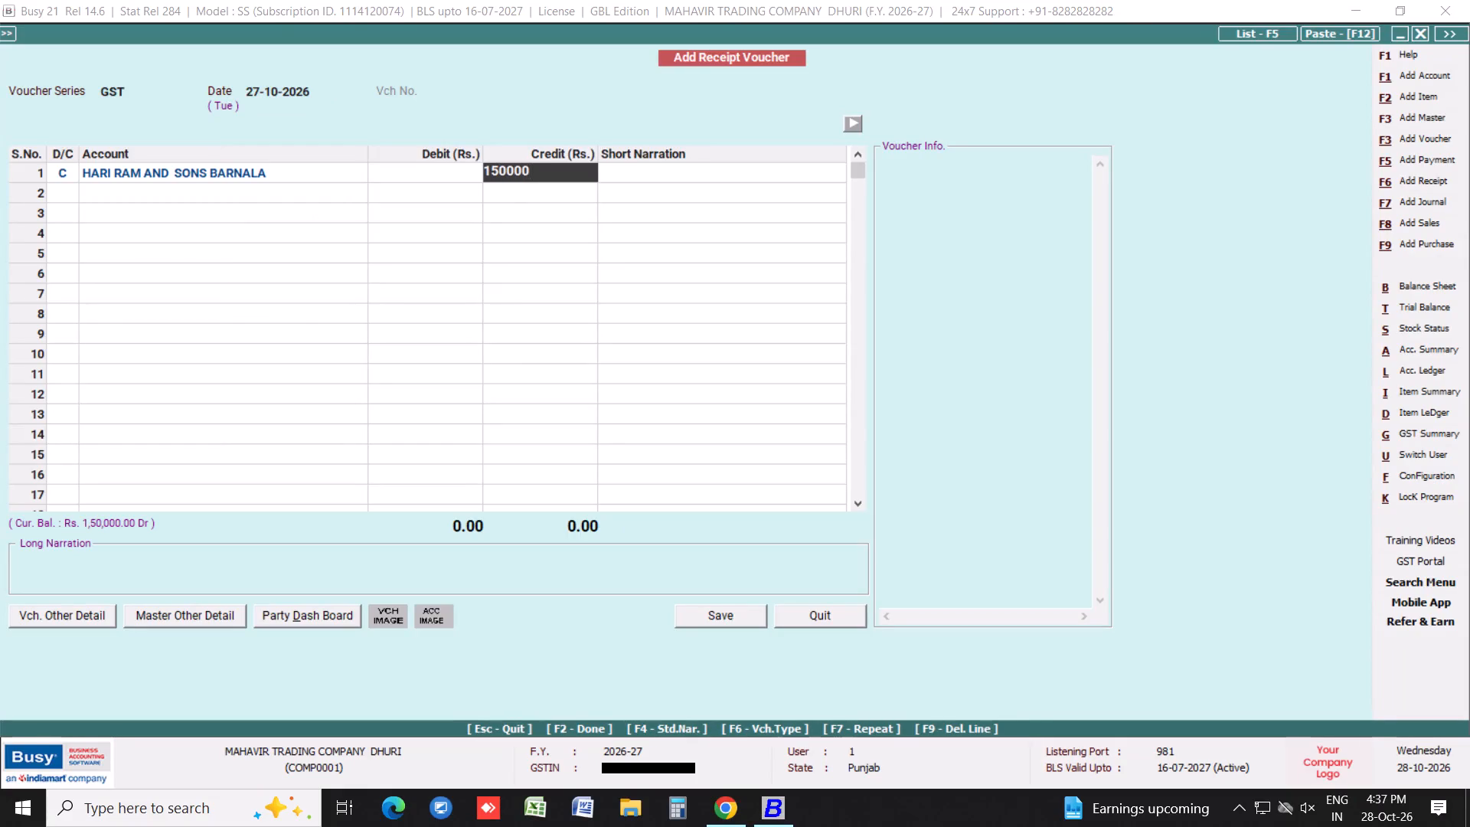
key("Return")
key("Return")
Enter KOTAK MAHINDRA BANK C/C as the debit account on the second line with a debit of Rs. 1,50,000.
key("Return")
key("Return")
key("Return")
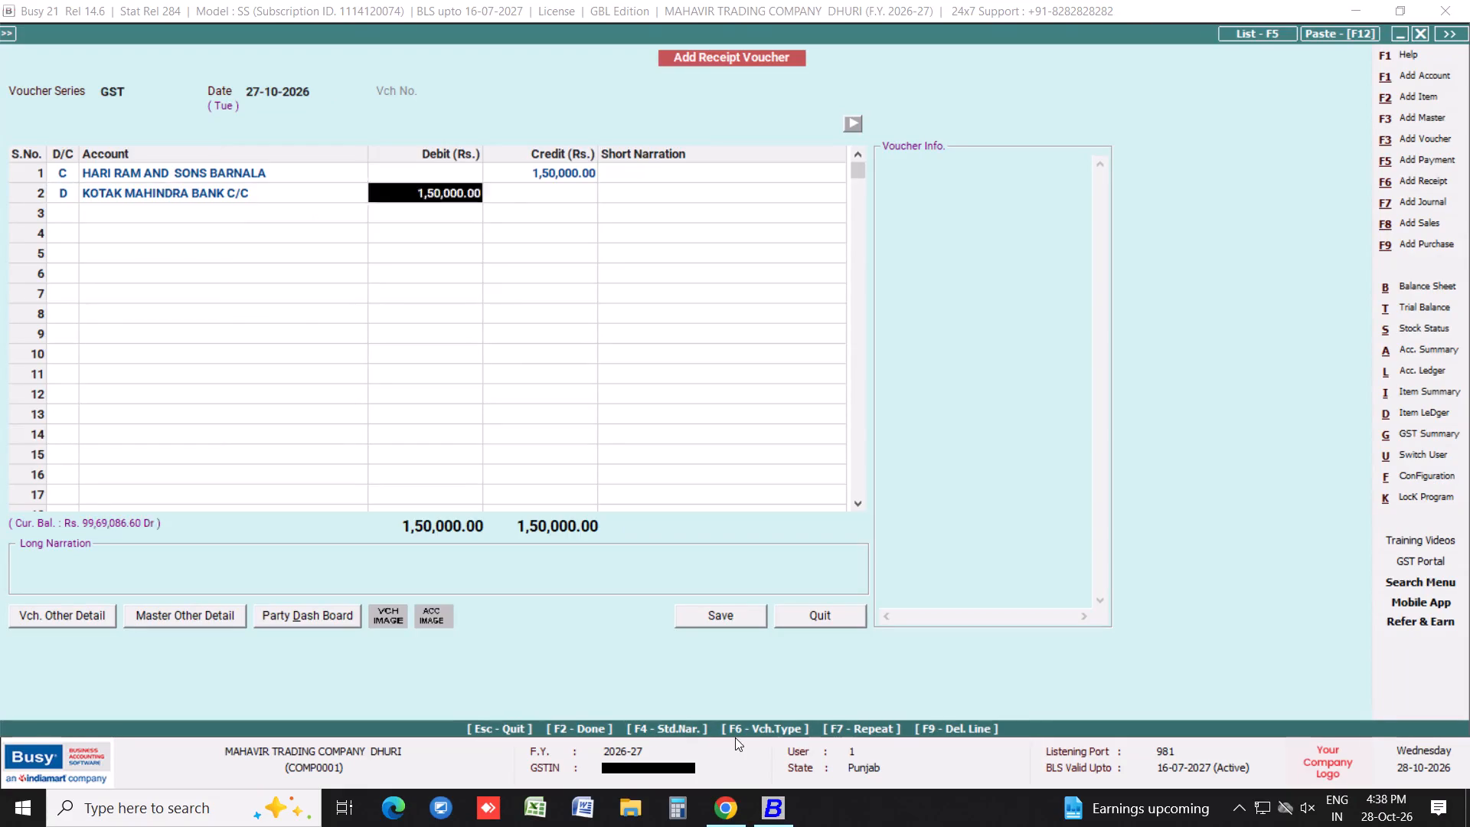
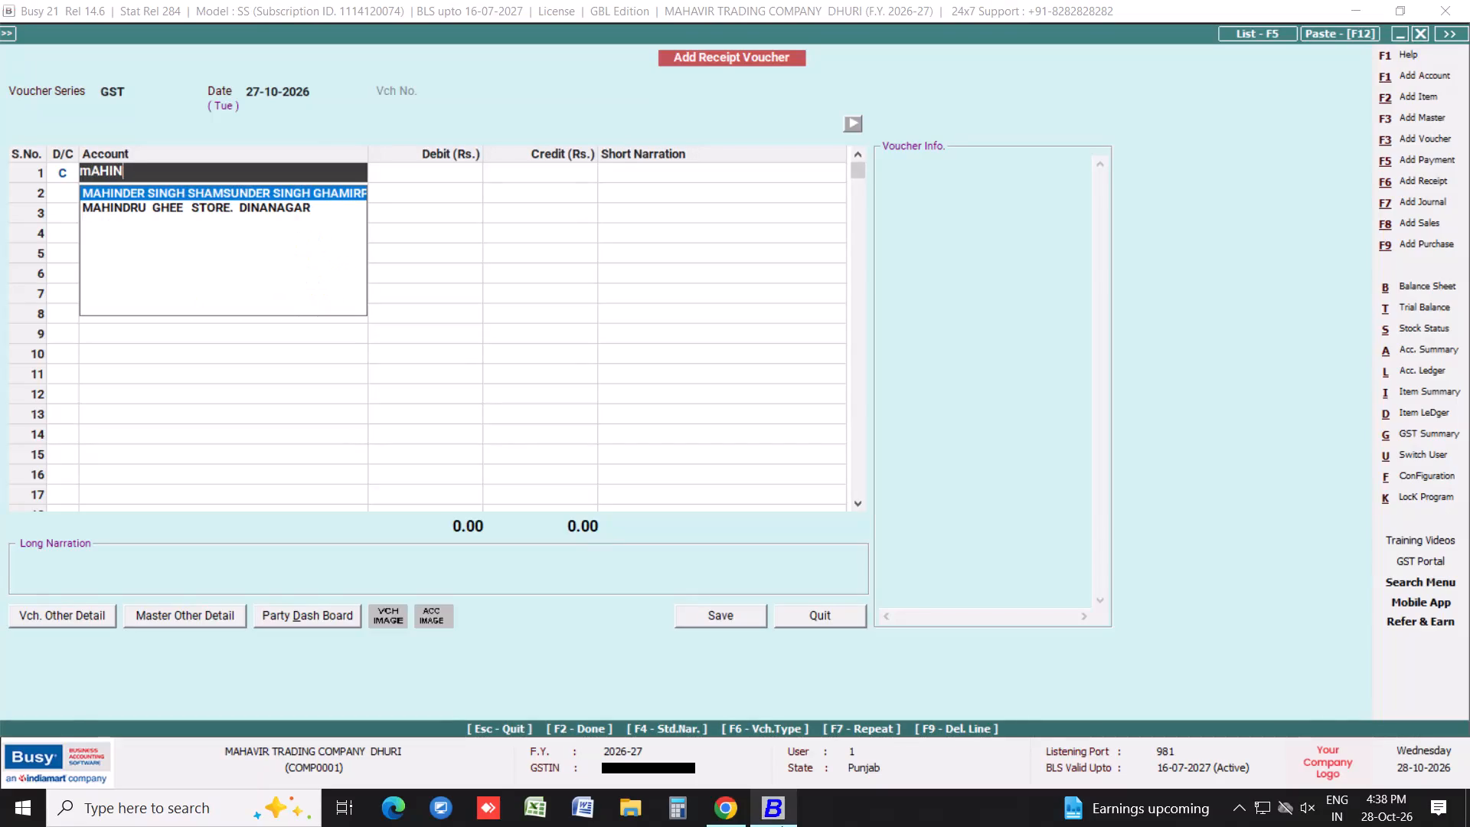
Credit the highlighted MAHINDER party account with Rs. 3,49,776 on the first line of the receipt voucher, leaving the short narration blank.
key("Return")
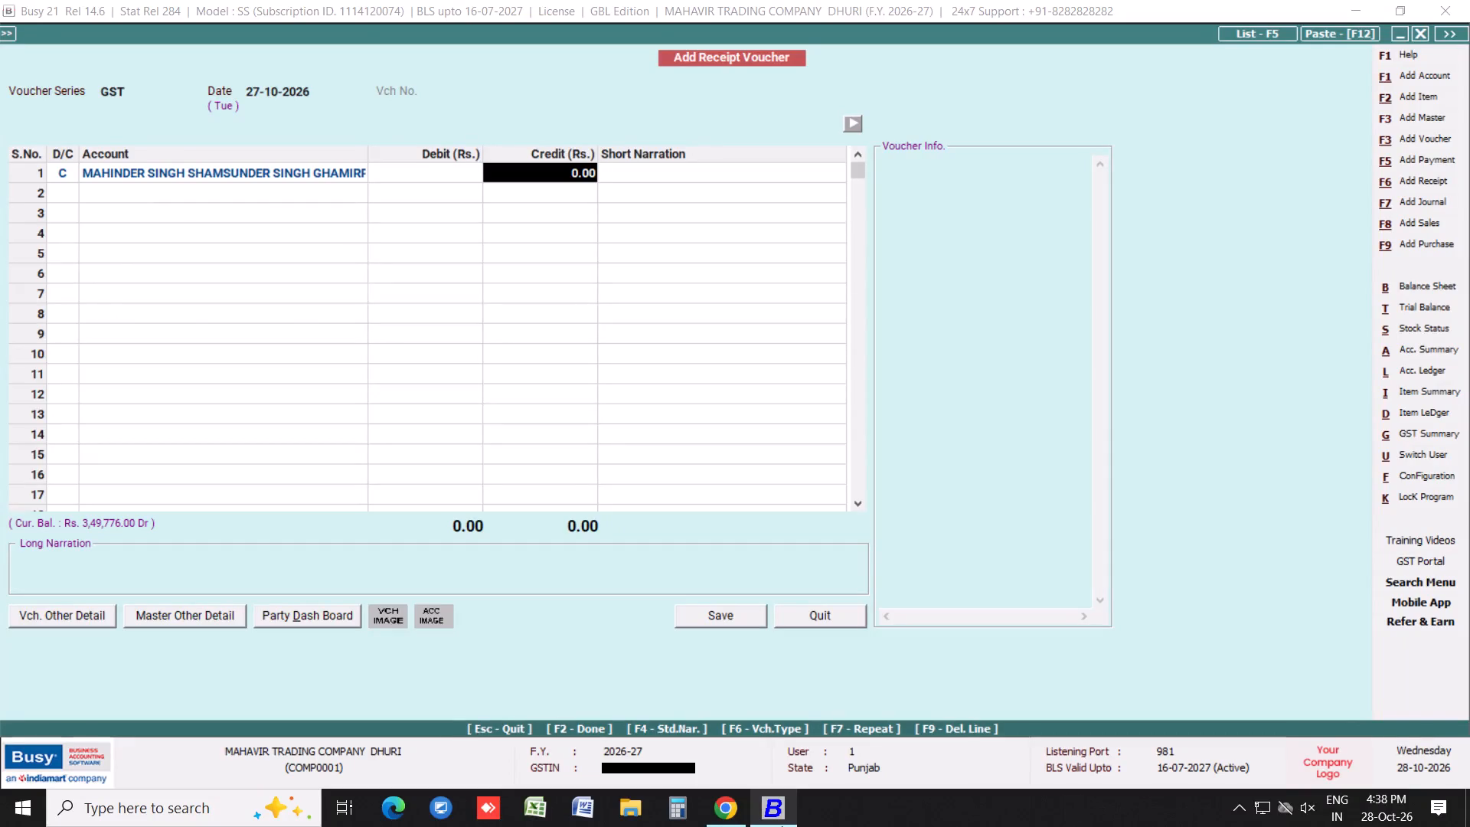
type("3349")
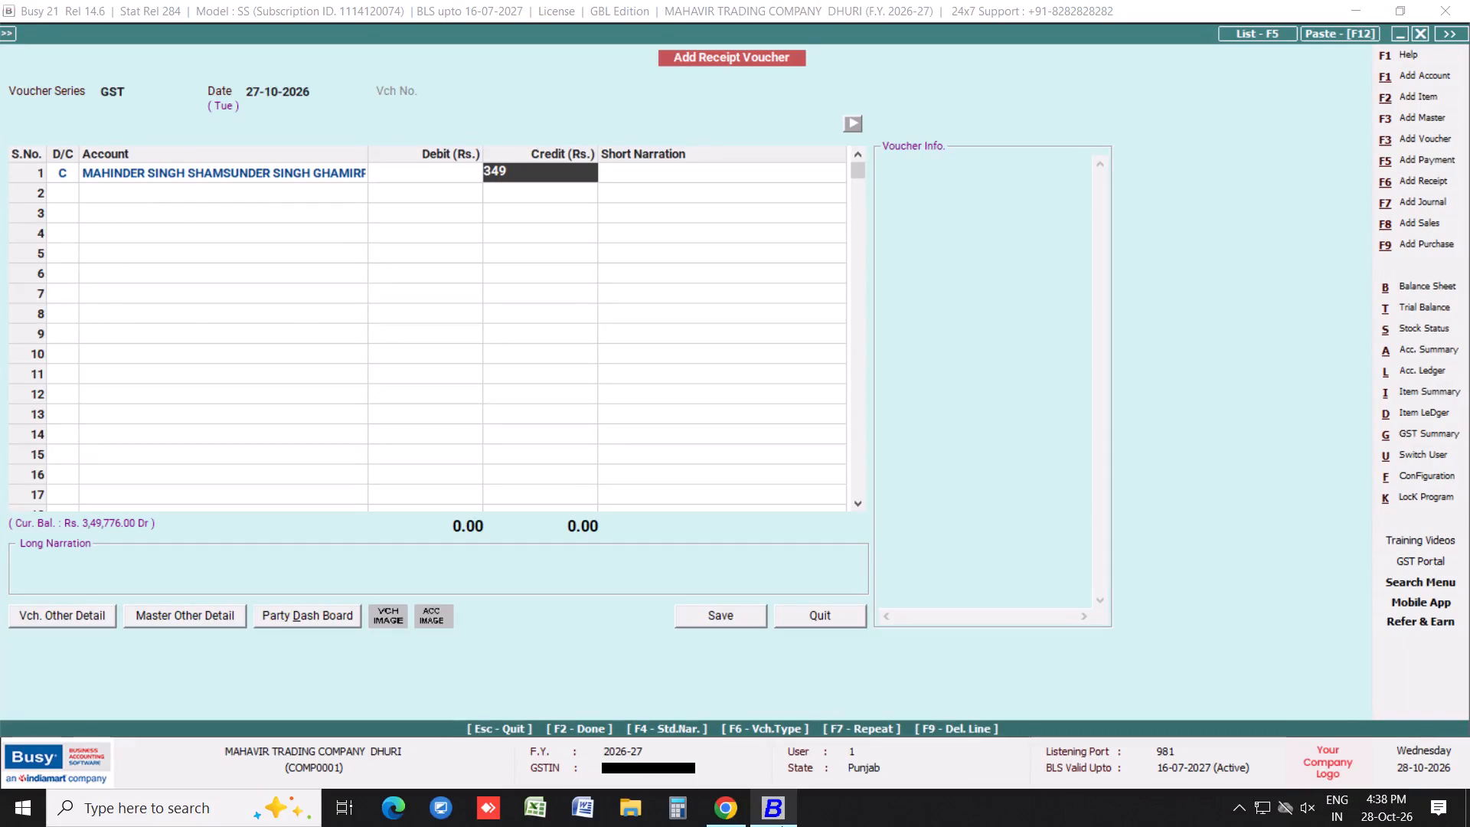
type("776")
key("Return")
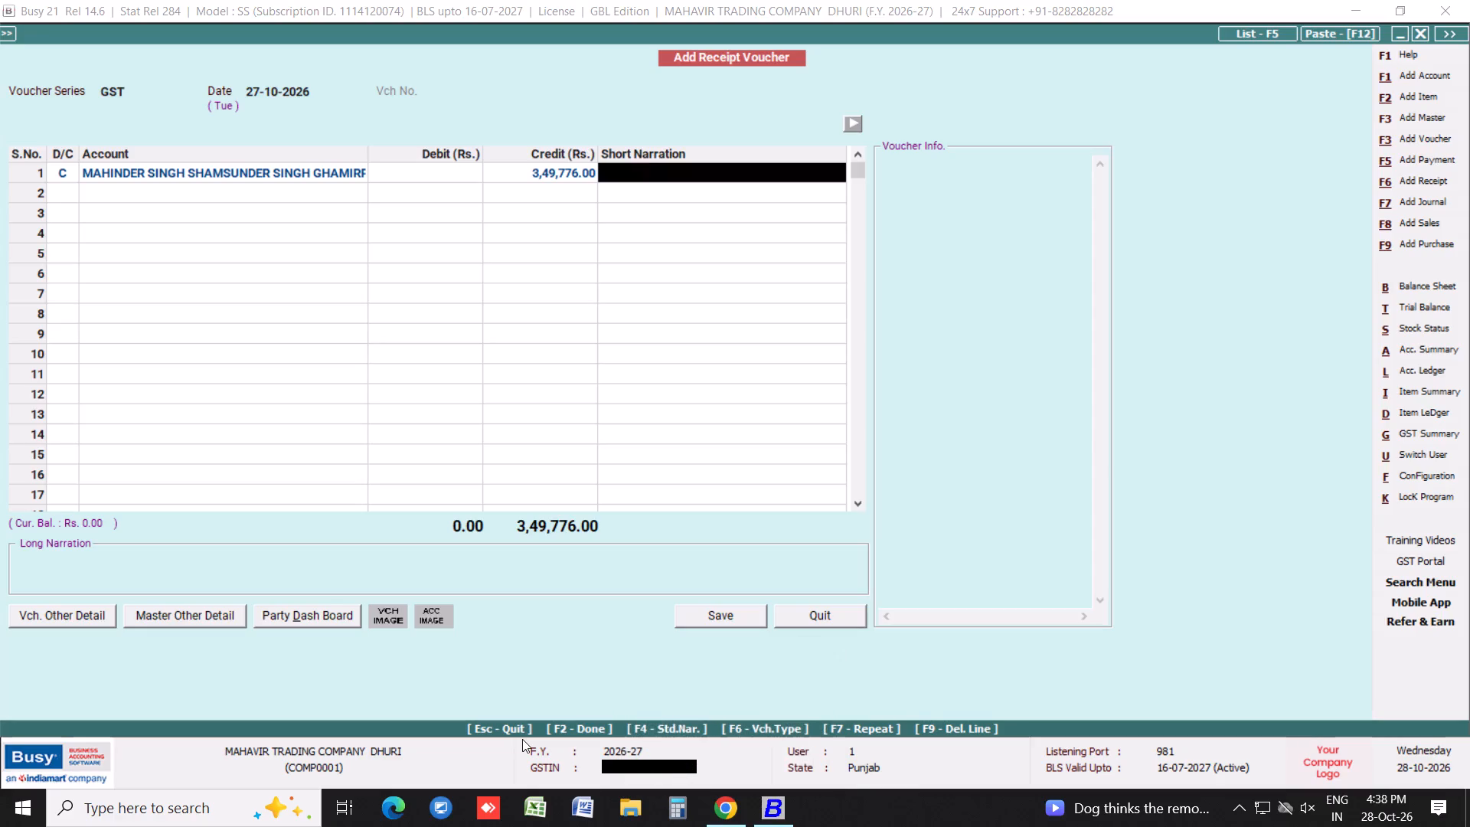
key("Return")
Enter the second line of the receipt voucher as a debit to KOTAK MAHINDRA BANK C/C.
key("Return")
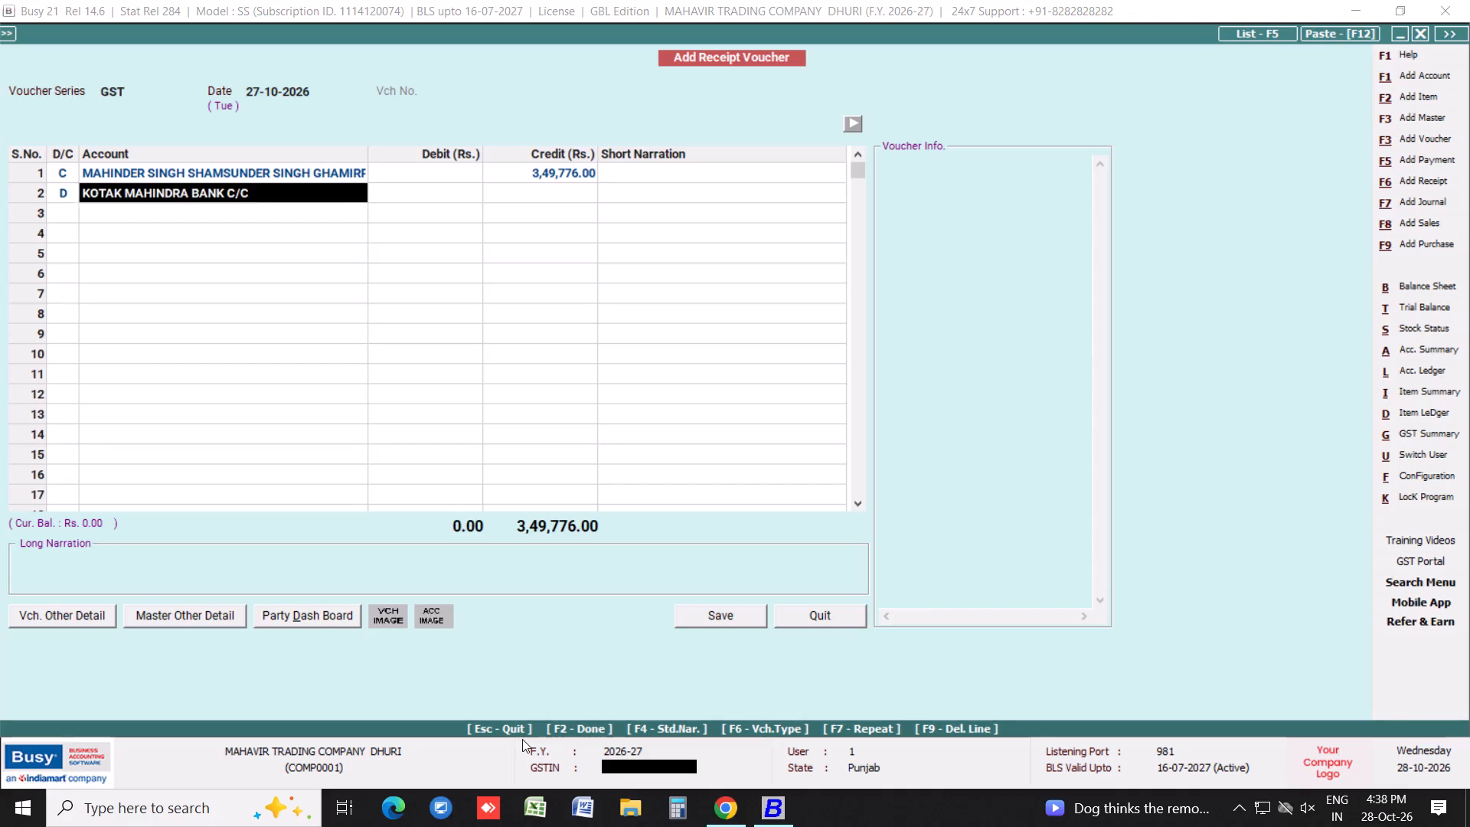
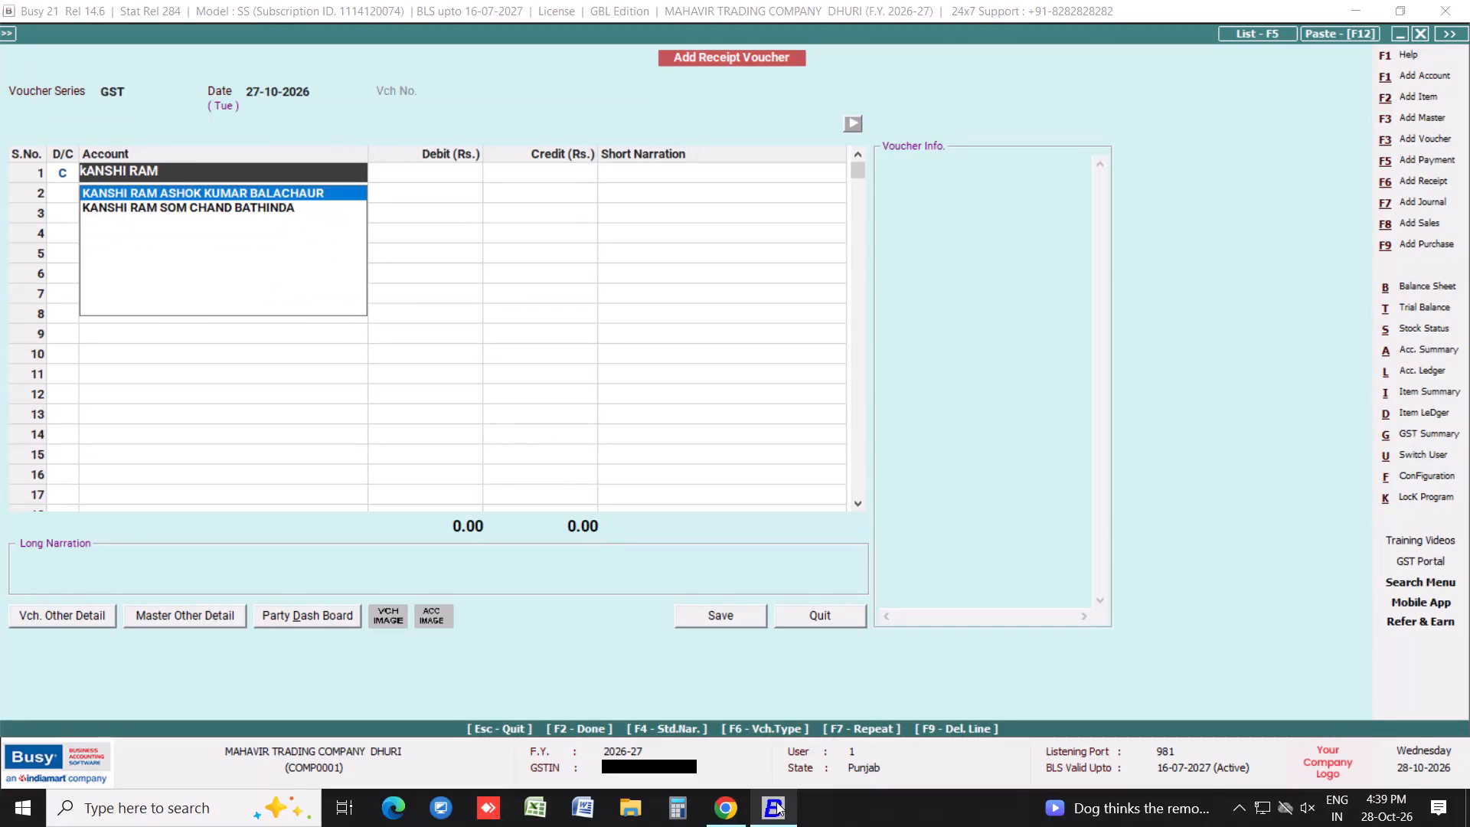
Credit the highlighted Balachaur party account with Rs. 2,39,014 on the first line of the receipt voucher, leaving the short narration blank.
key("Return")
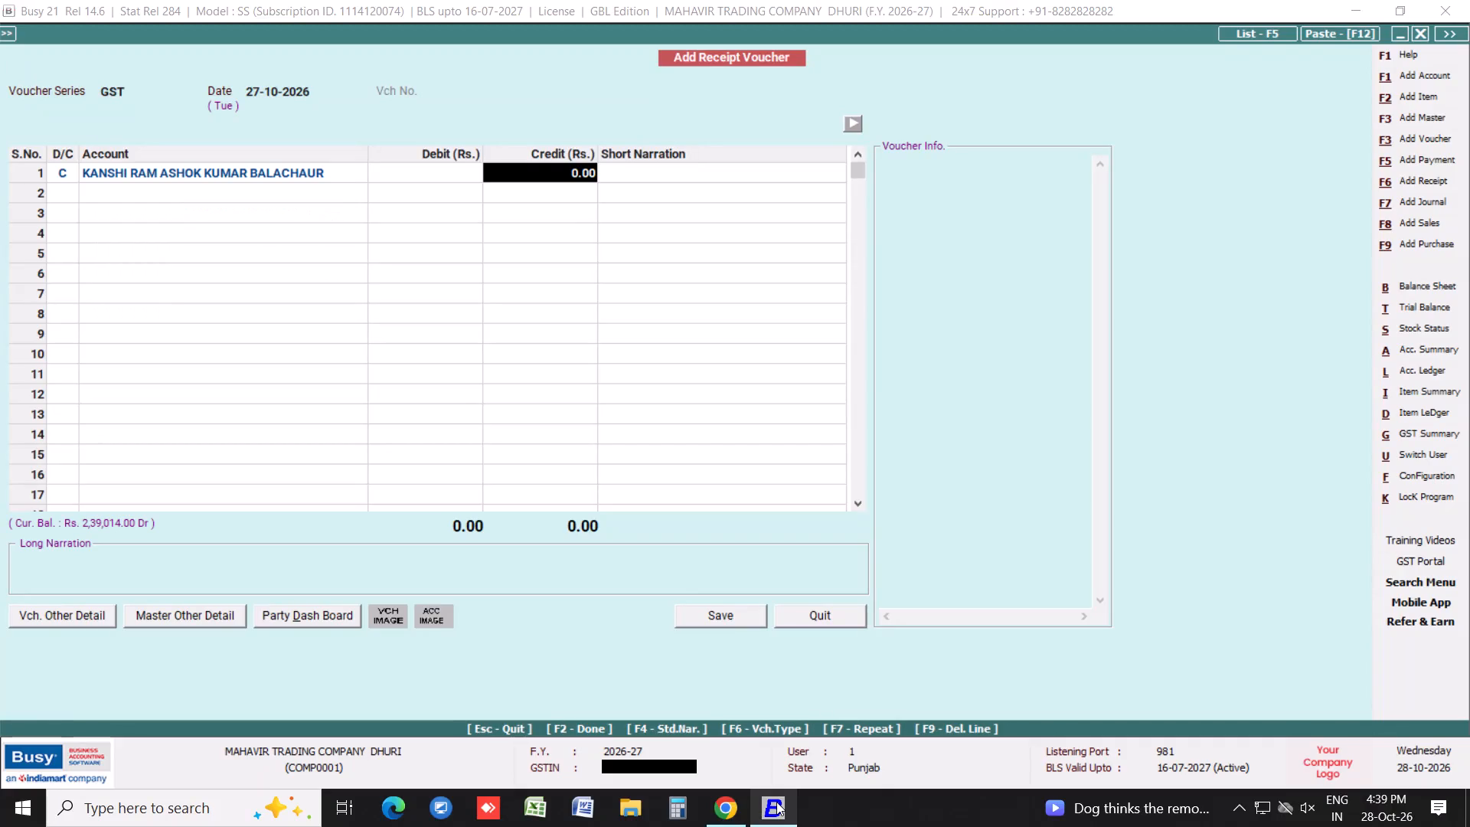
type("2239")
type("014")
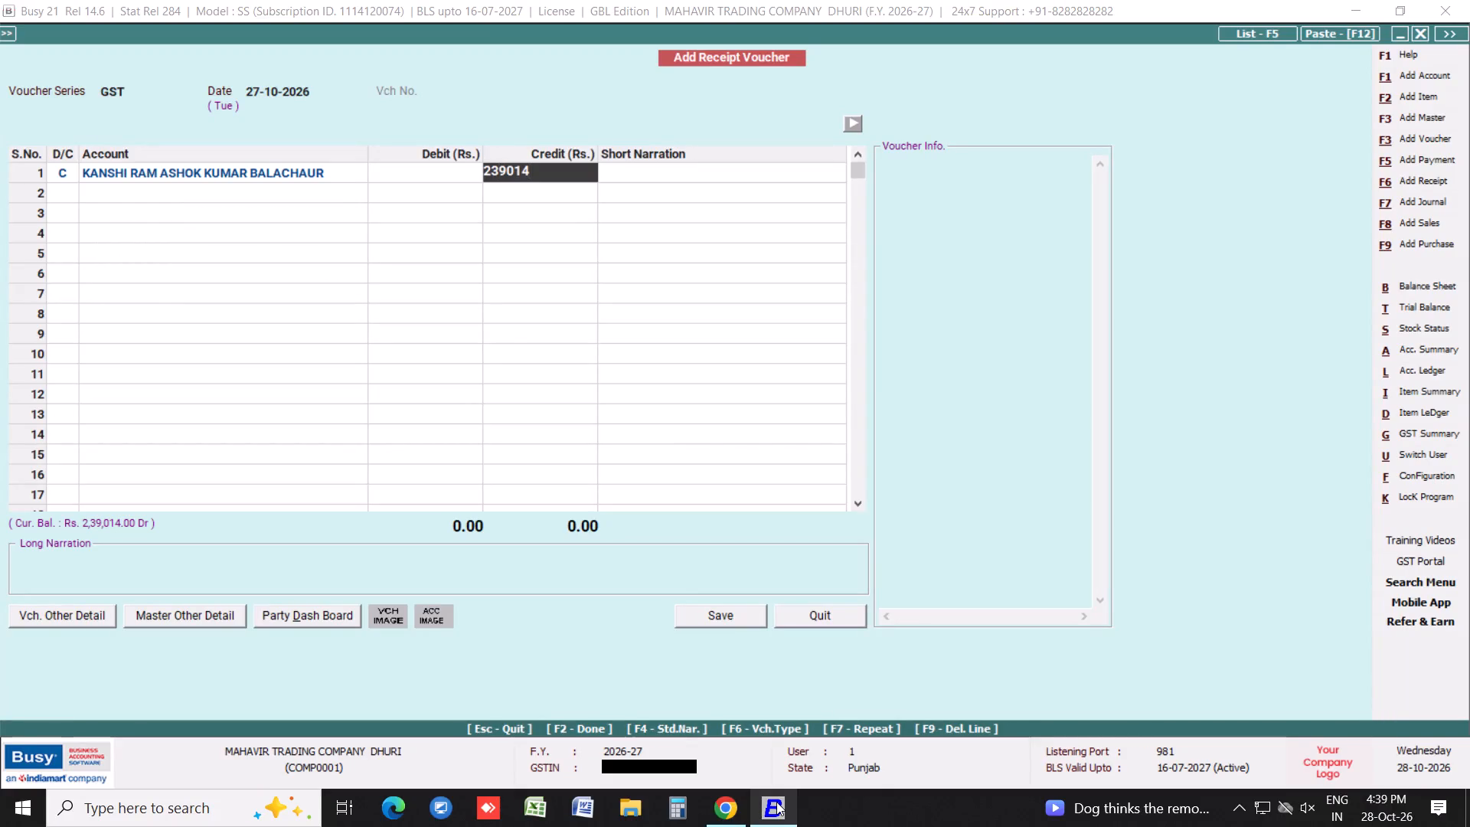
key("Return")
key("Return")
Enter the second line of the receipt voucher as a Rs. 2,39,014 debit to KOTAK MAHINDRA BANK C/C, leaving its short narration blank.
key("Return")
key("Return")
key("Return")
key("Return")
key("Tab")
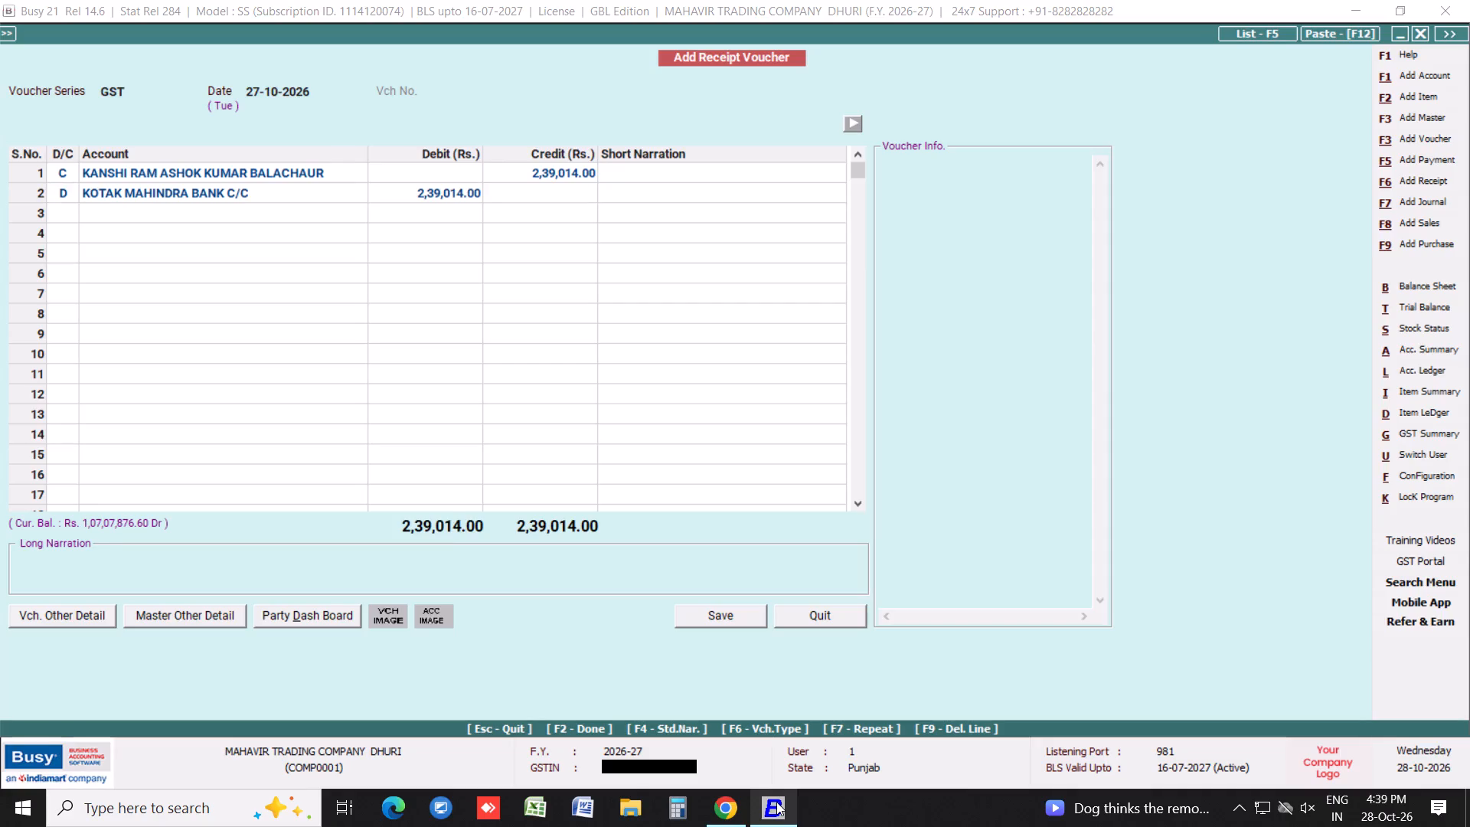
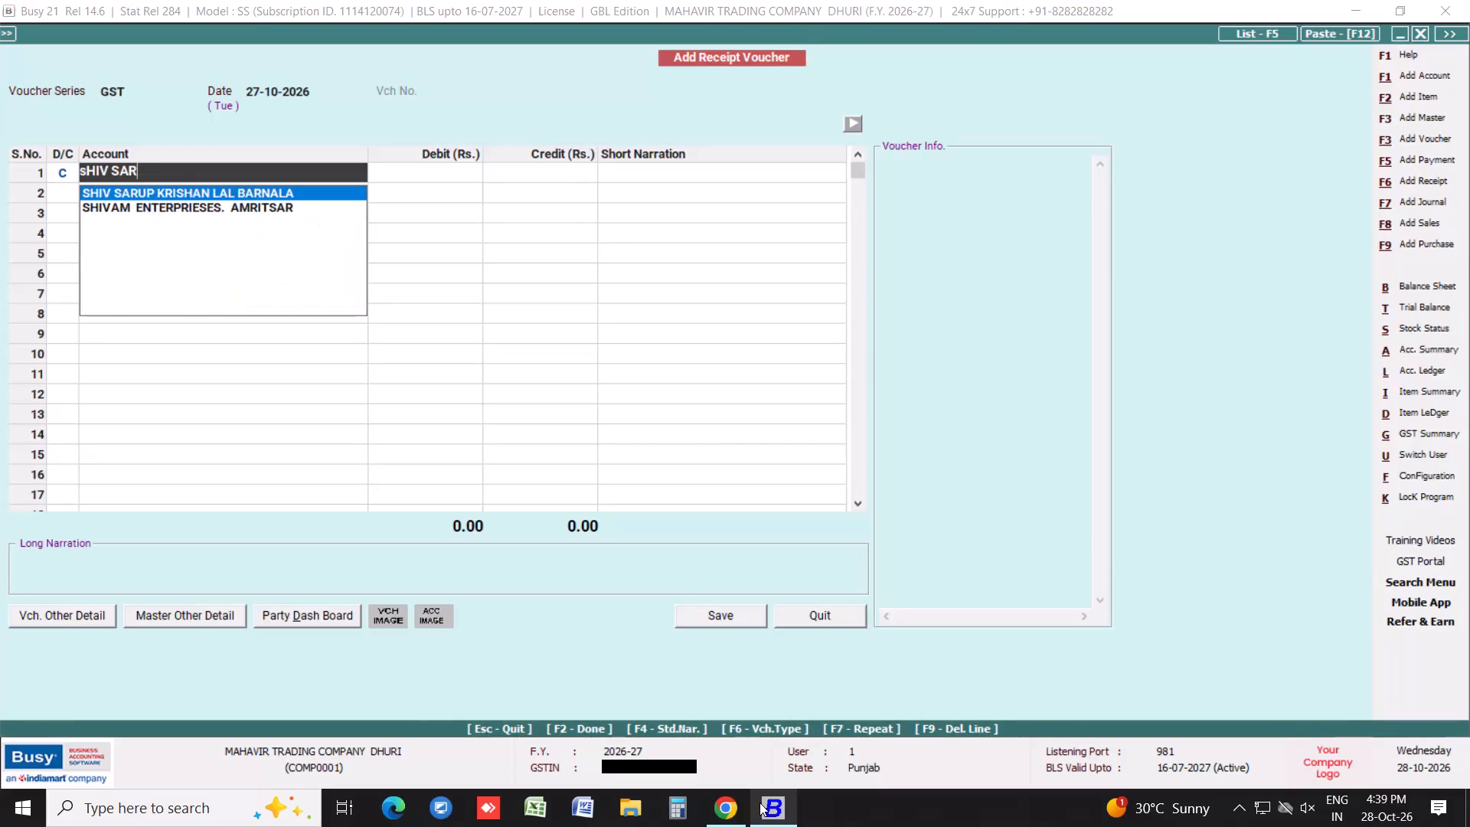
Credit the highlighted Barnala party account with Rs. 5,00,000 on the first line of the receipt voucher, leaving the short narration blank.
key("Return")
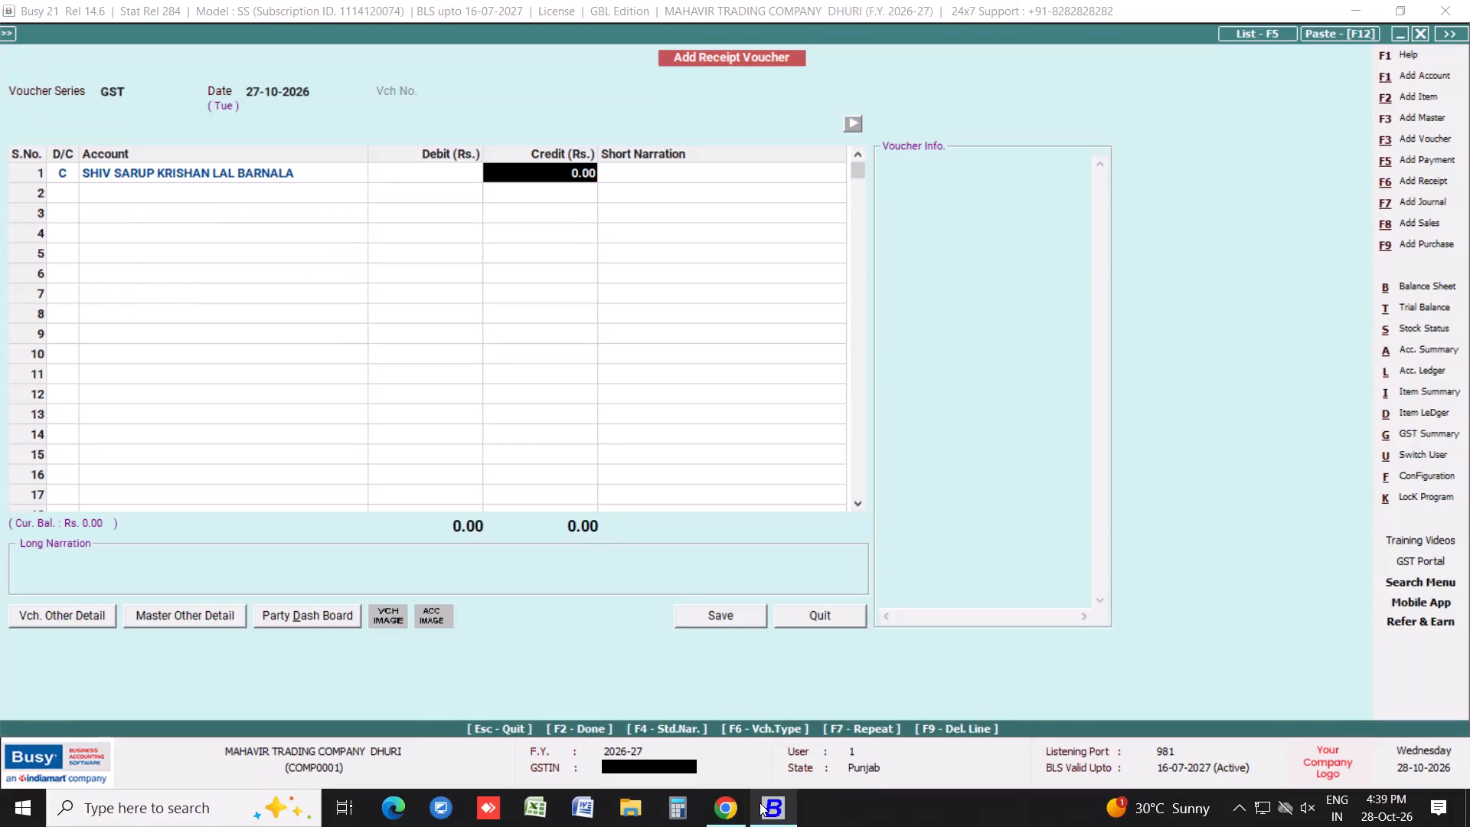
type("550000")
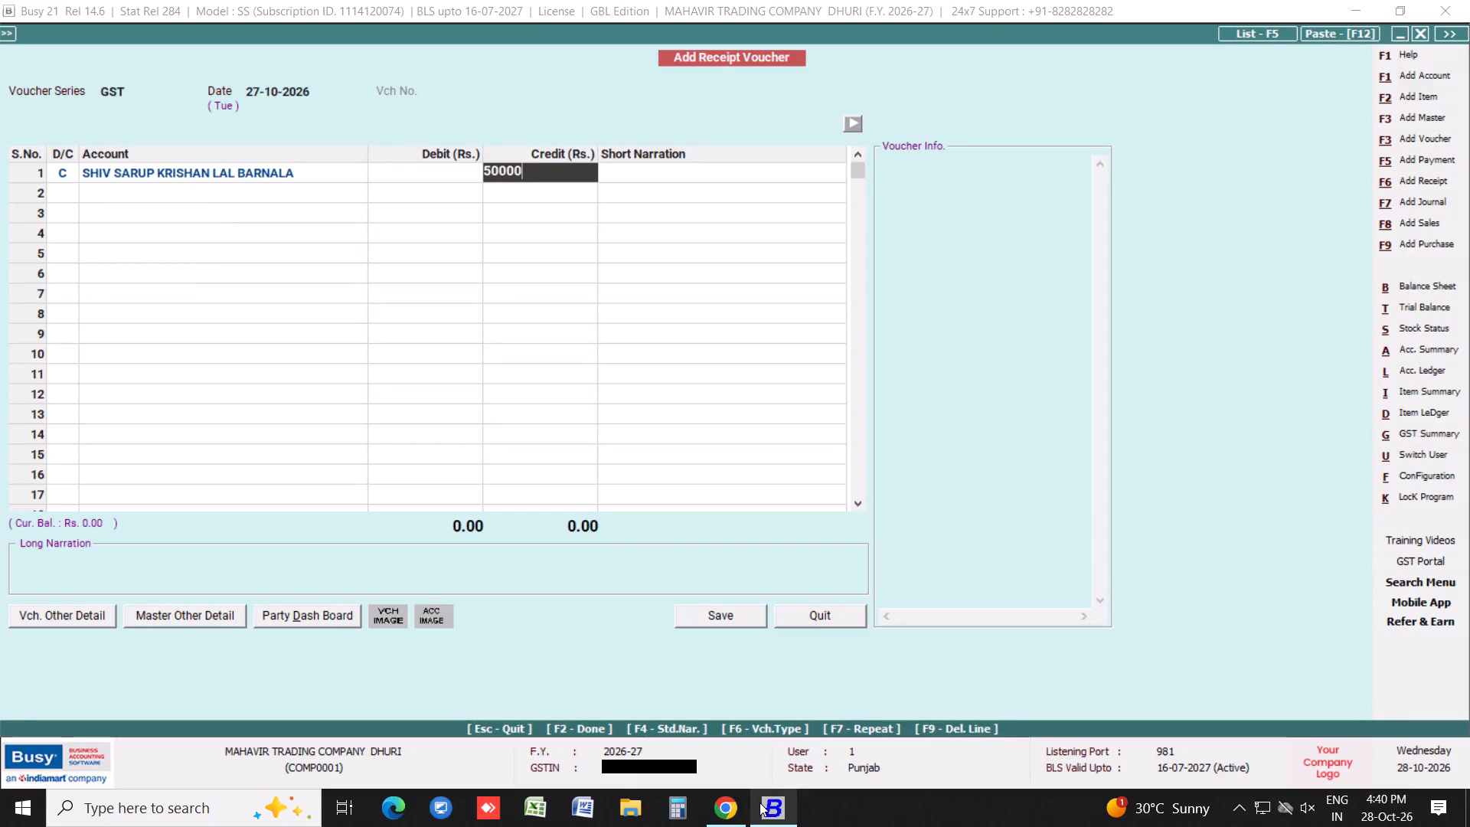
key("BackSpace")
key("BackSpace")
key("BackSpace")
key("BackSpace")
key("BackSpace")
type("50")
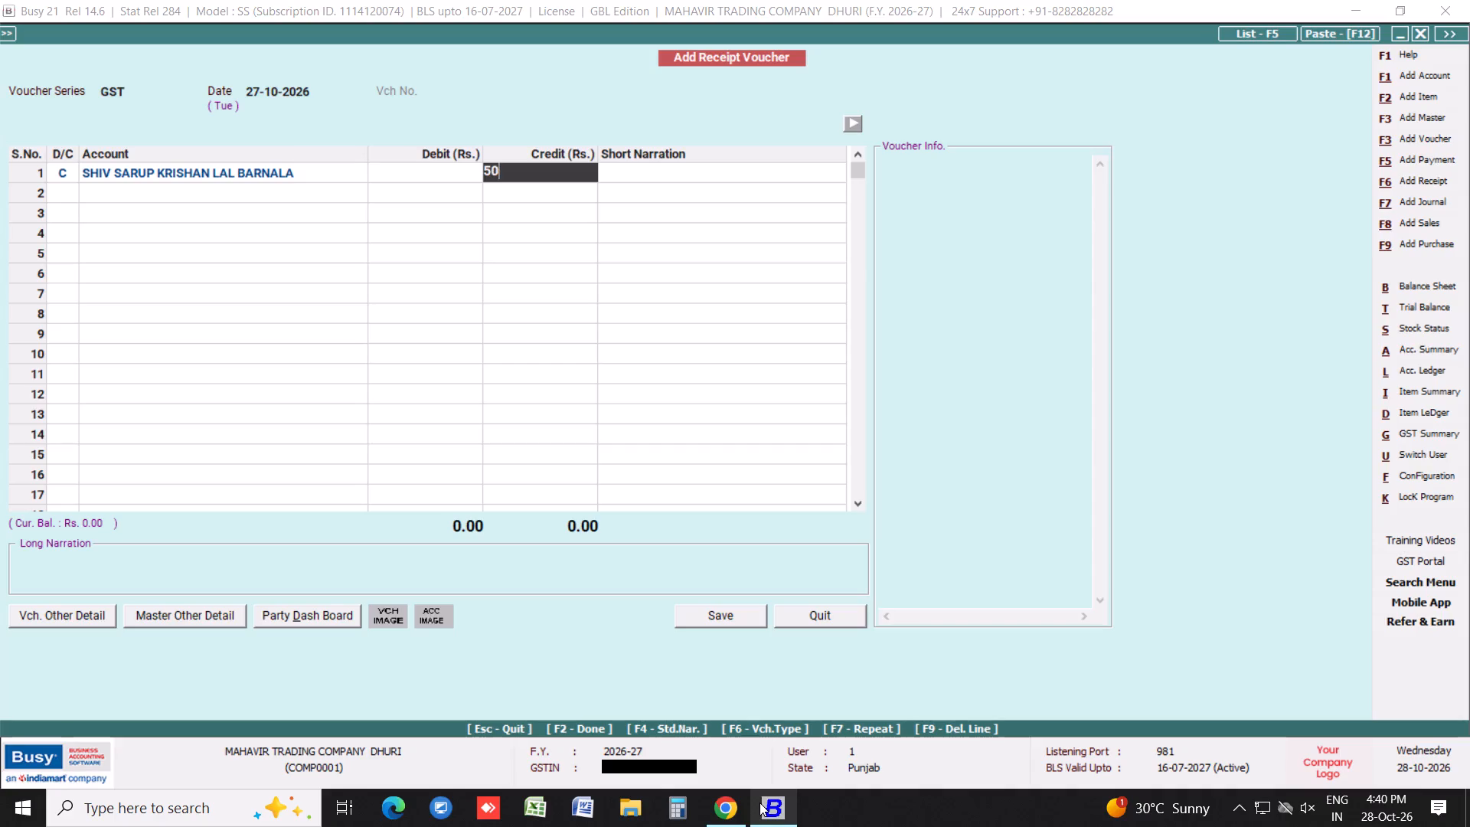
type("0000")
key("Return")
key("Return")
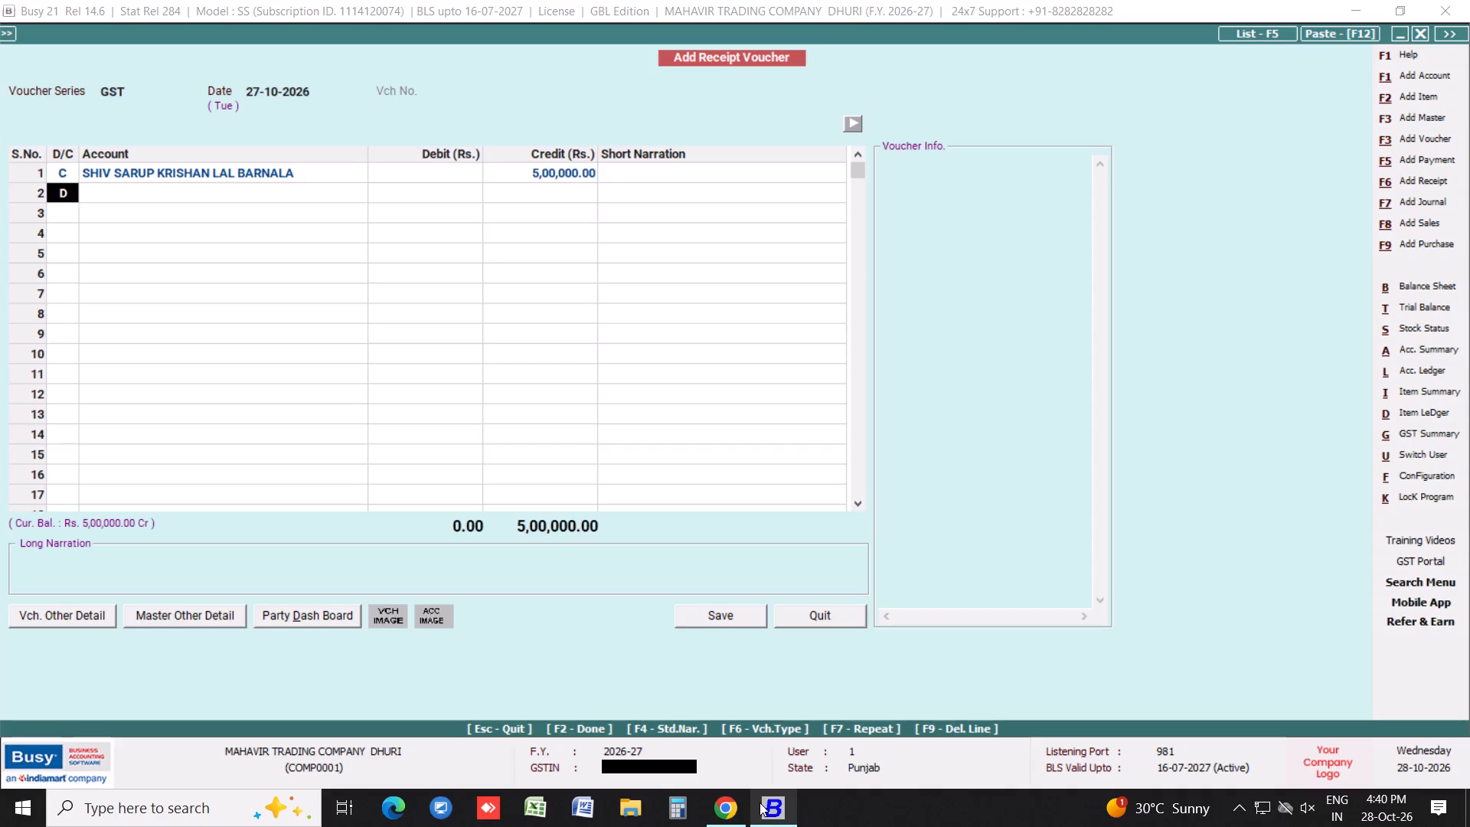
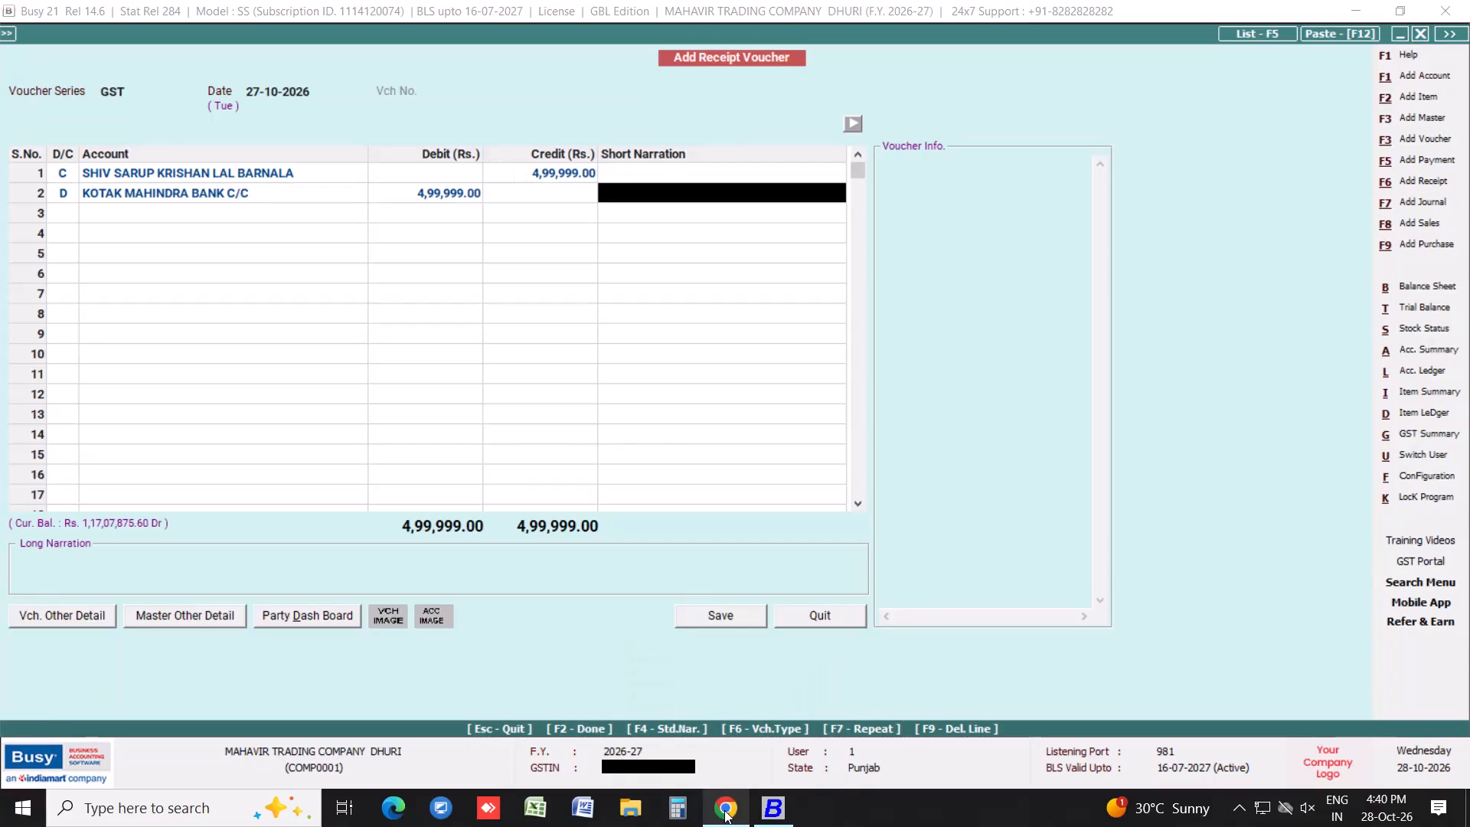
Save the Barnala party's receipt voucher, leaving the bank line's short narration and the long narration blank.
key("Return")
key("Tab")
key("Return")
key("Tab")
key("Return")
key("Return")
key("Tab")
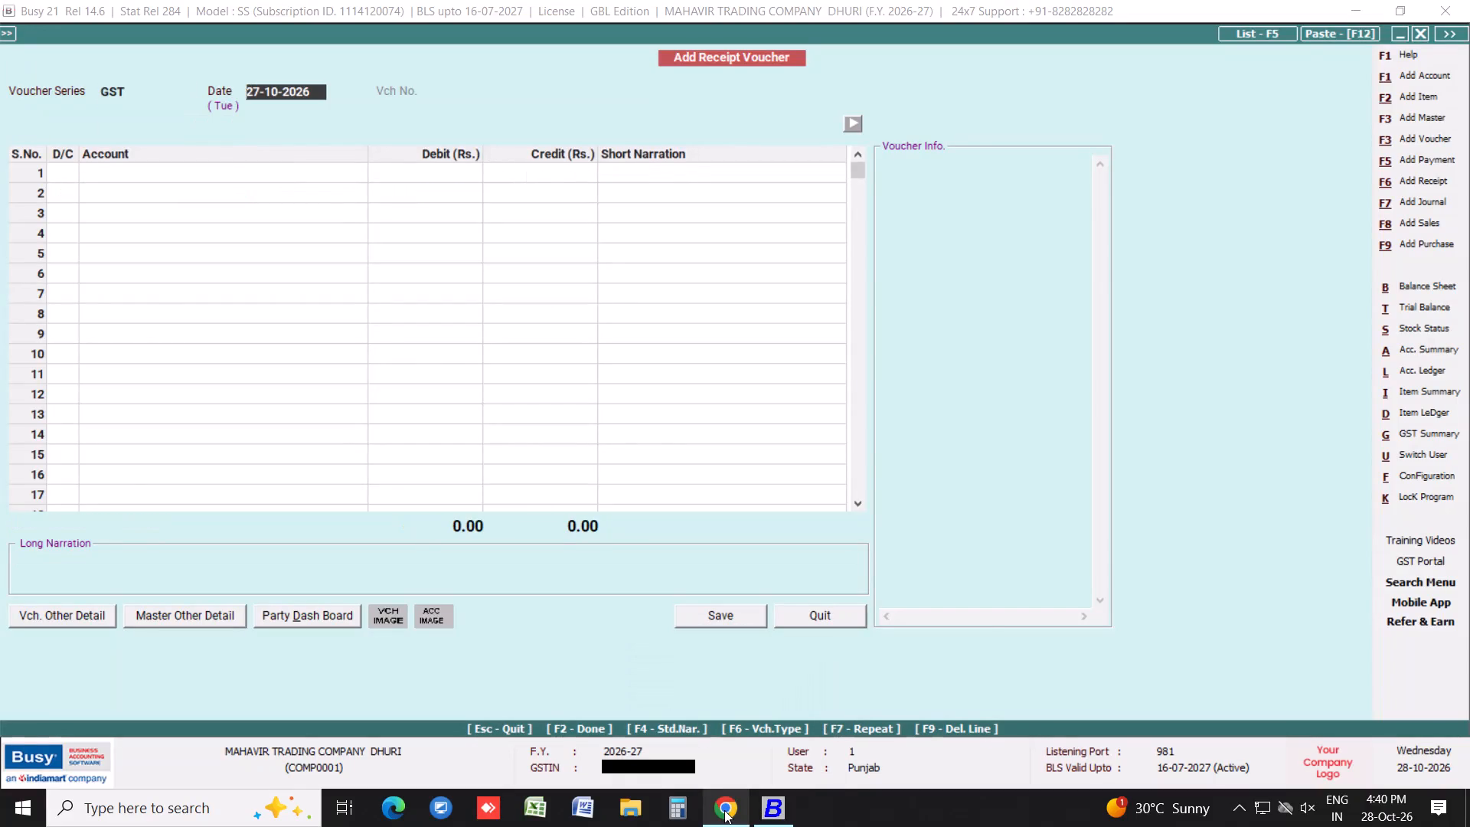
Date the new GST receipt voucher 28-10-2026 and begin its first line as a credit entry.
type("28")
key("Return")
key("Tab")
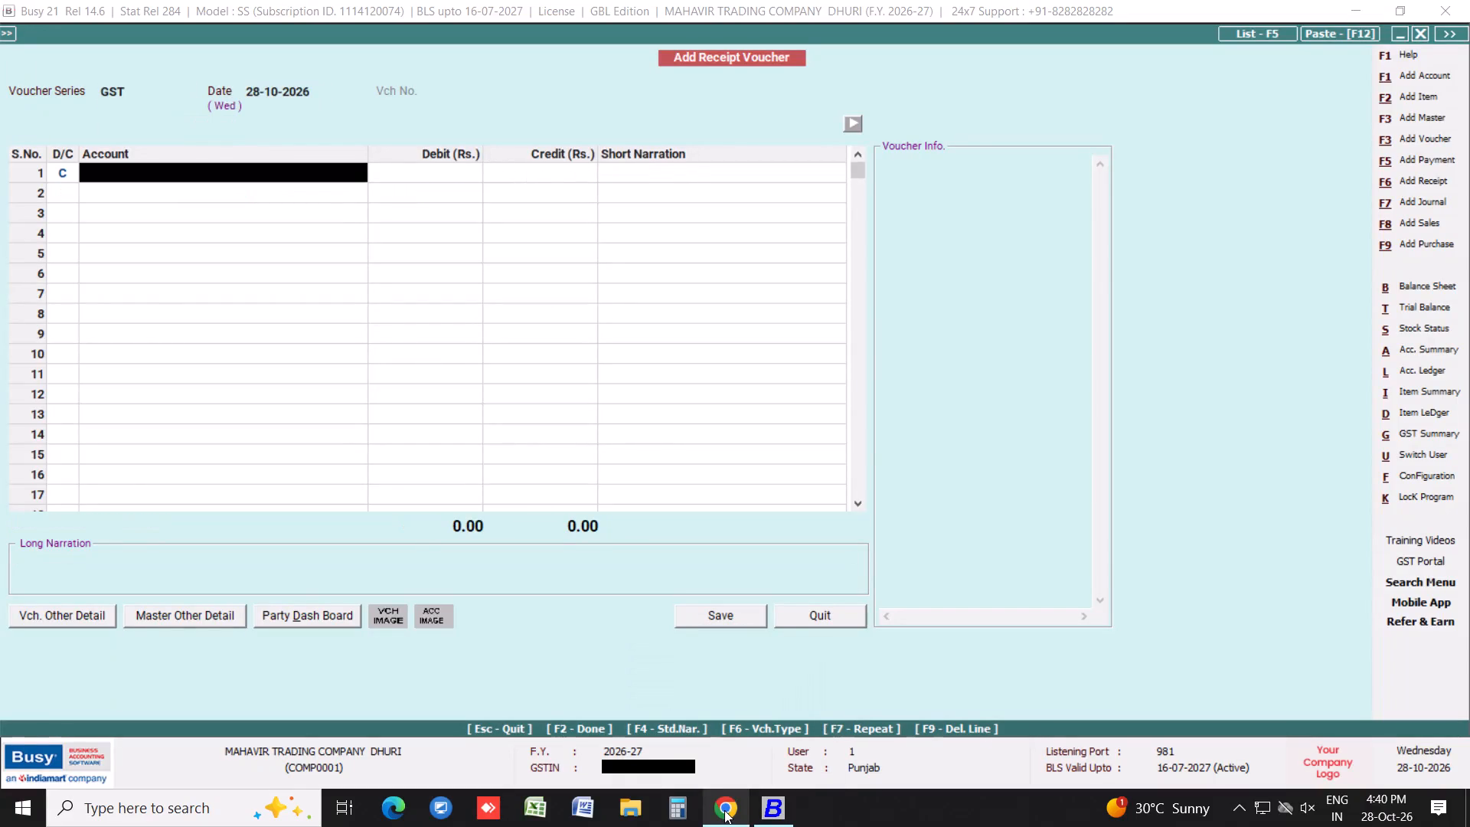
Look up the Barnala party account for the receipt voucher's first credit line using the account name text SHIV SAR.
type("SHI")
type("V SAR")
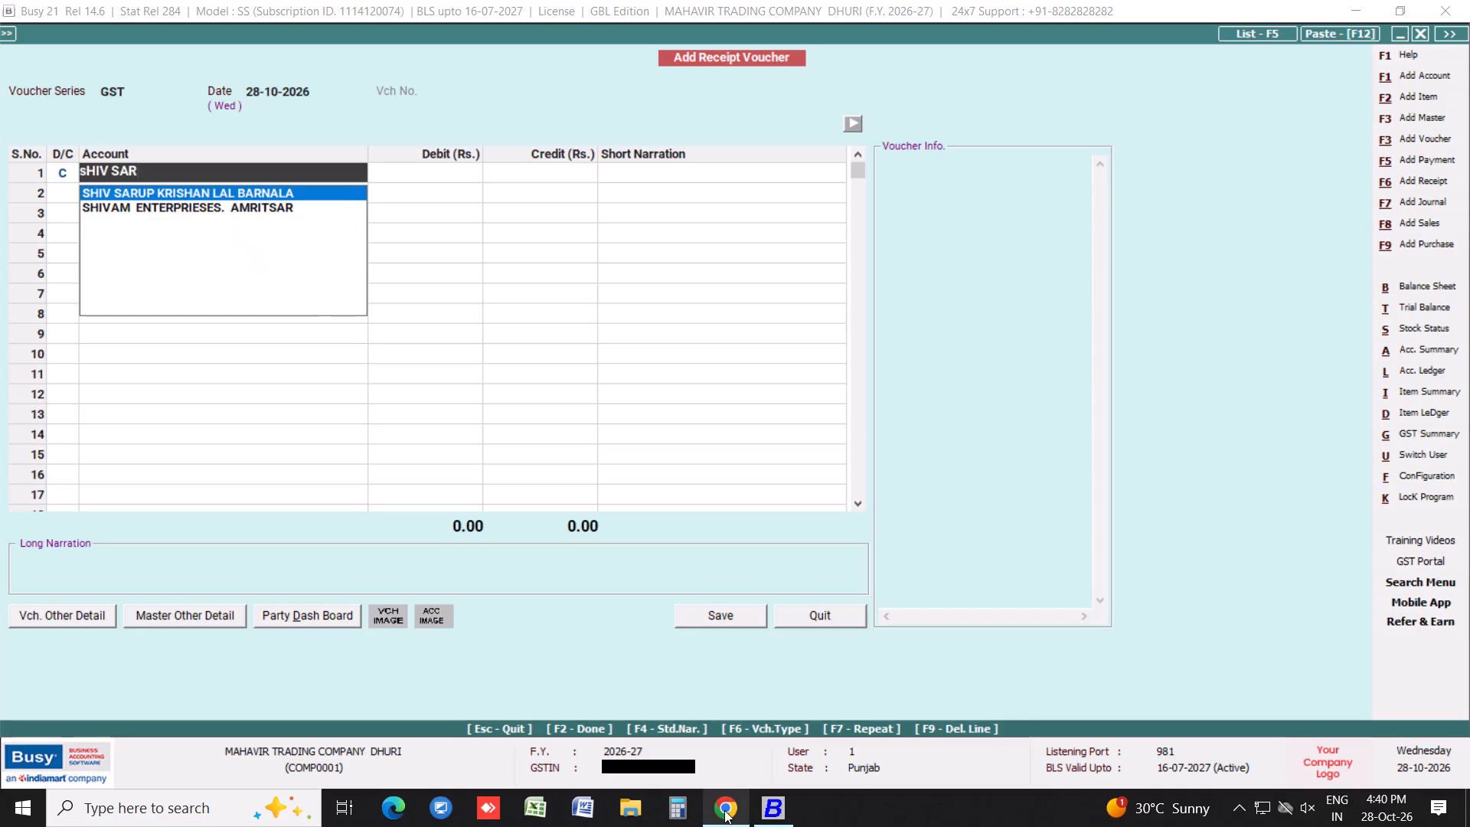
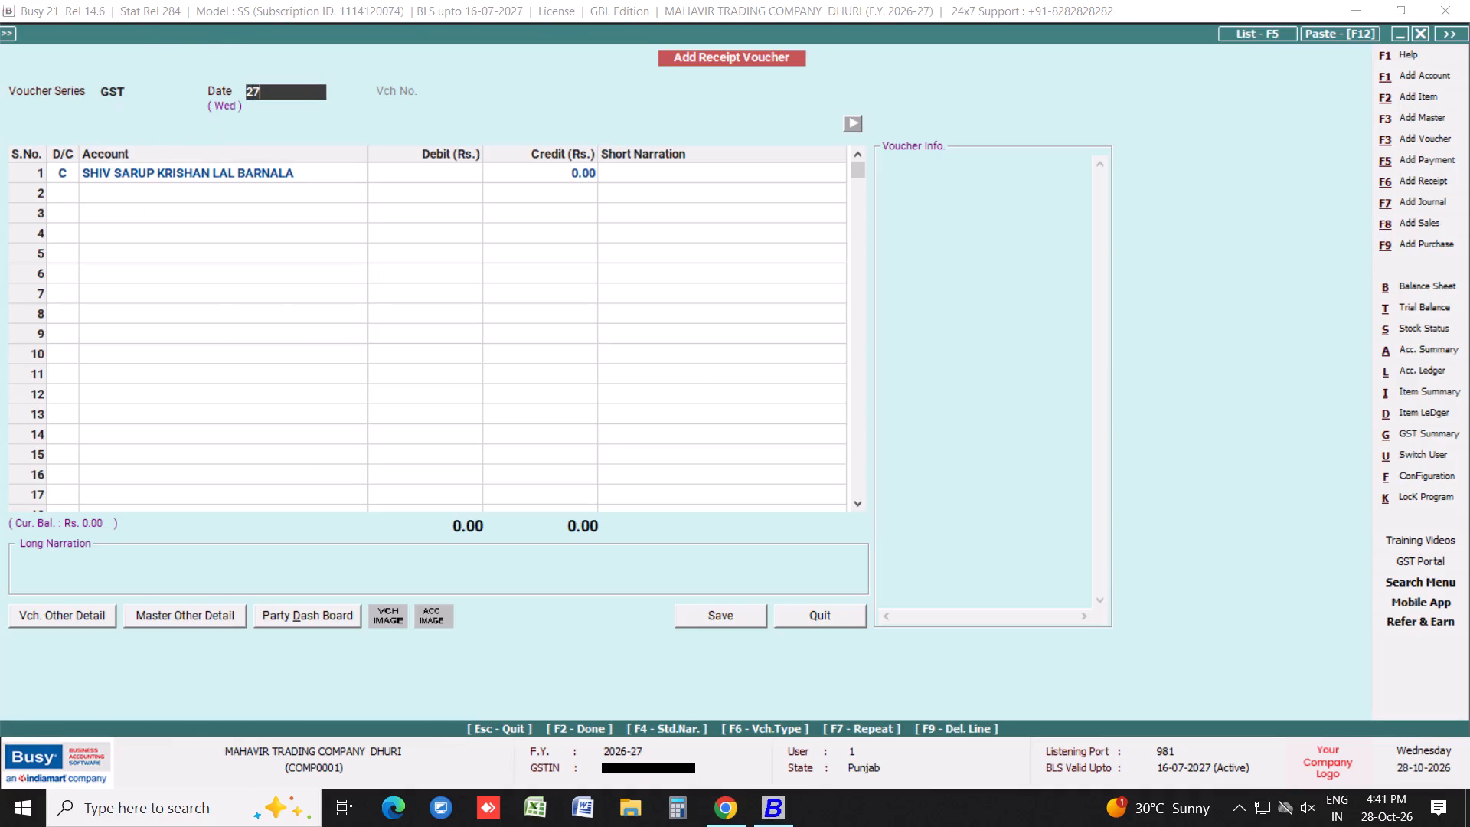
Date the receipt voucher 27-10-2026 and change the account on its first credit line to R.M. TRADING CO, BATHINDA.
key("Return")
key("Tab")
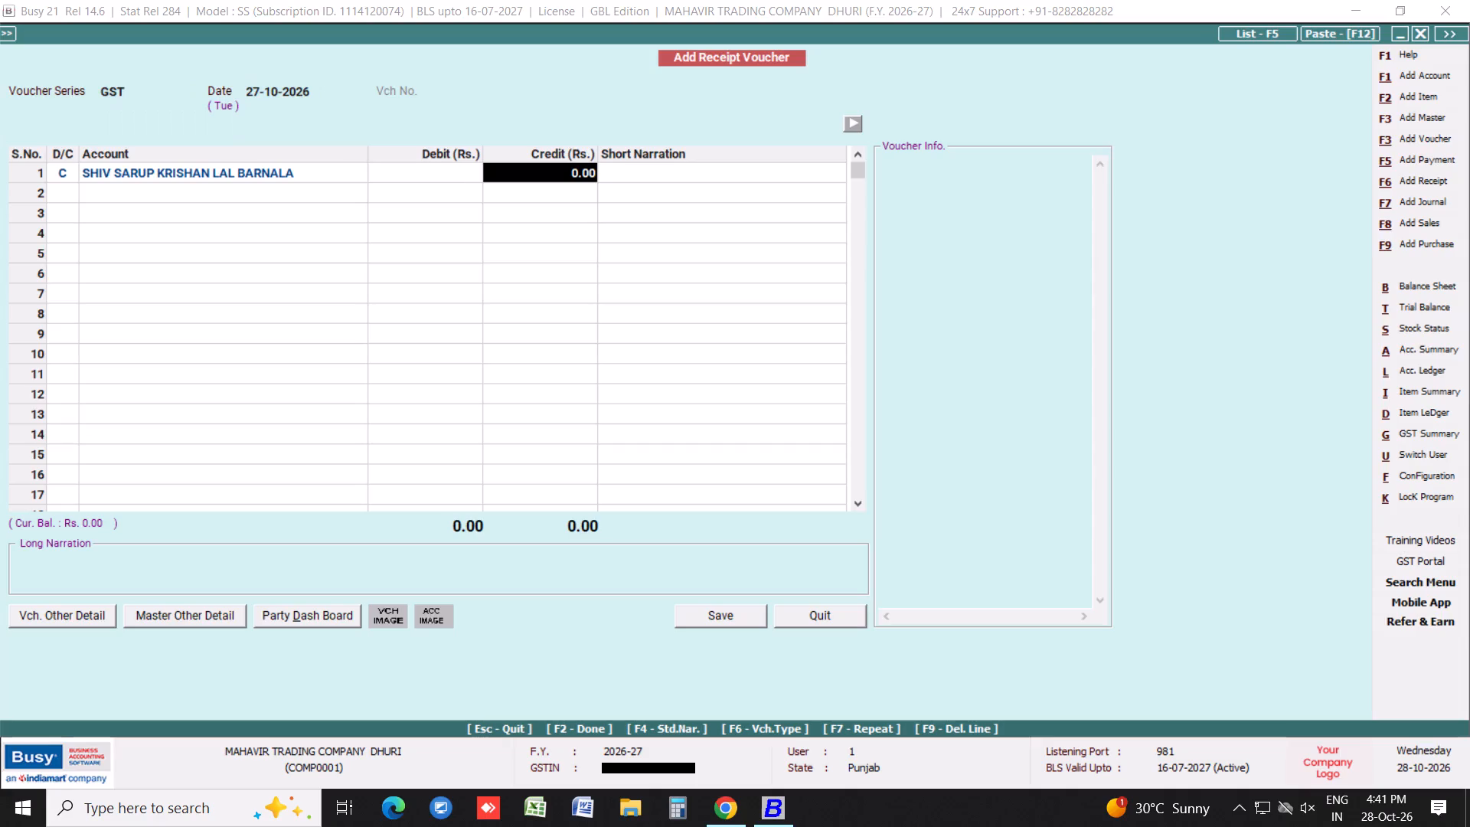
key("Left")
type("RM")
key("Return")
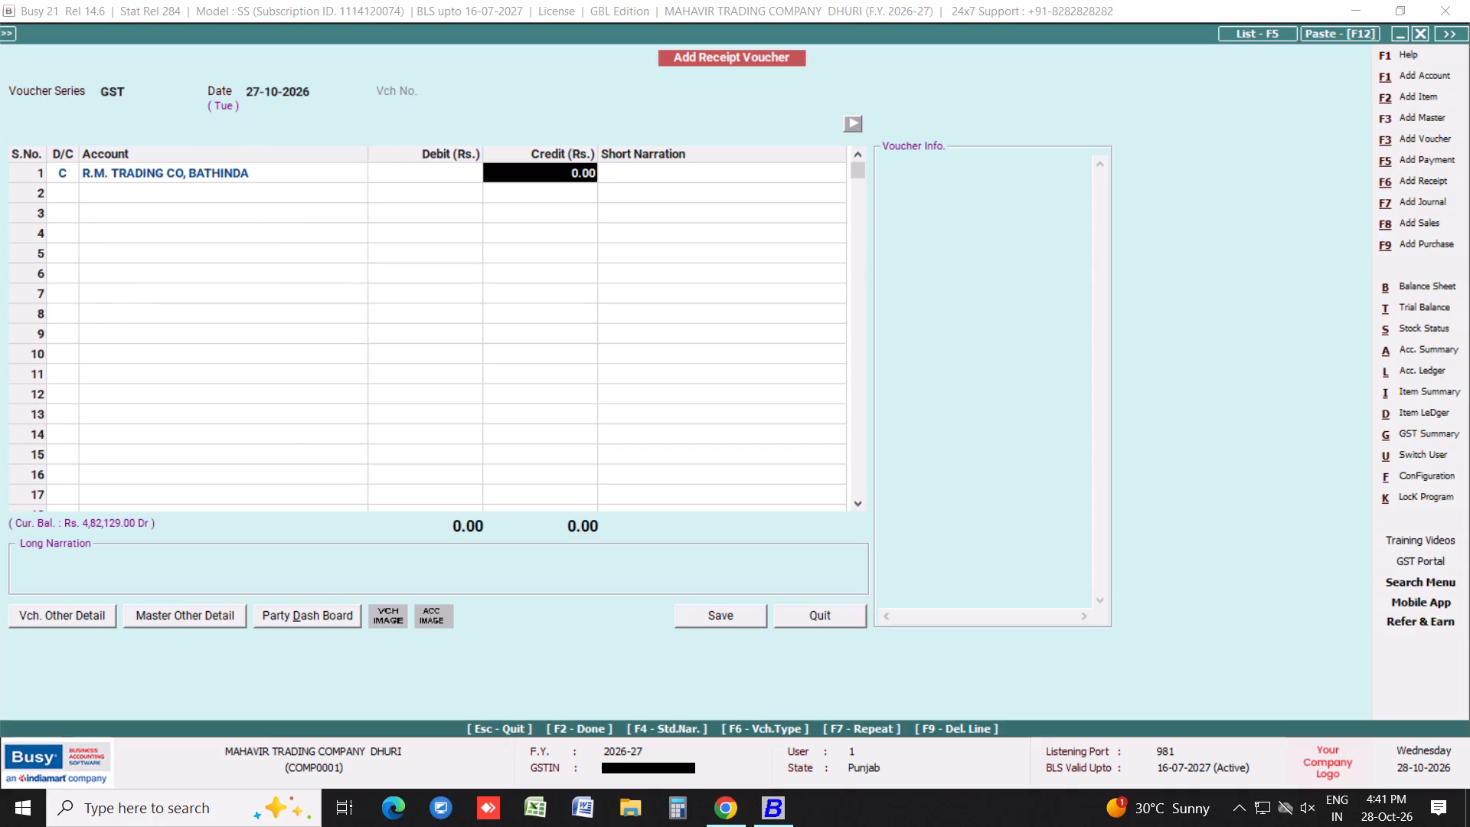
Credit R.M. TRADING CO, BATHINDA with 1,50,000.00 and debit KOTAK MAHINDRA BANK C/C for the same amount, without a short narration on the party line.
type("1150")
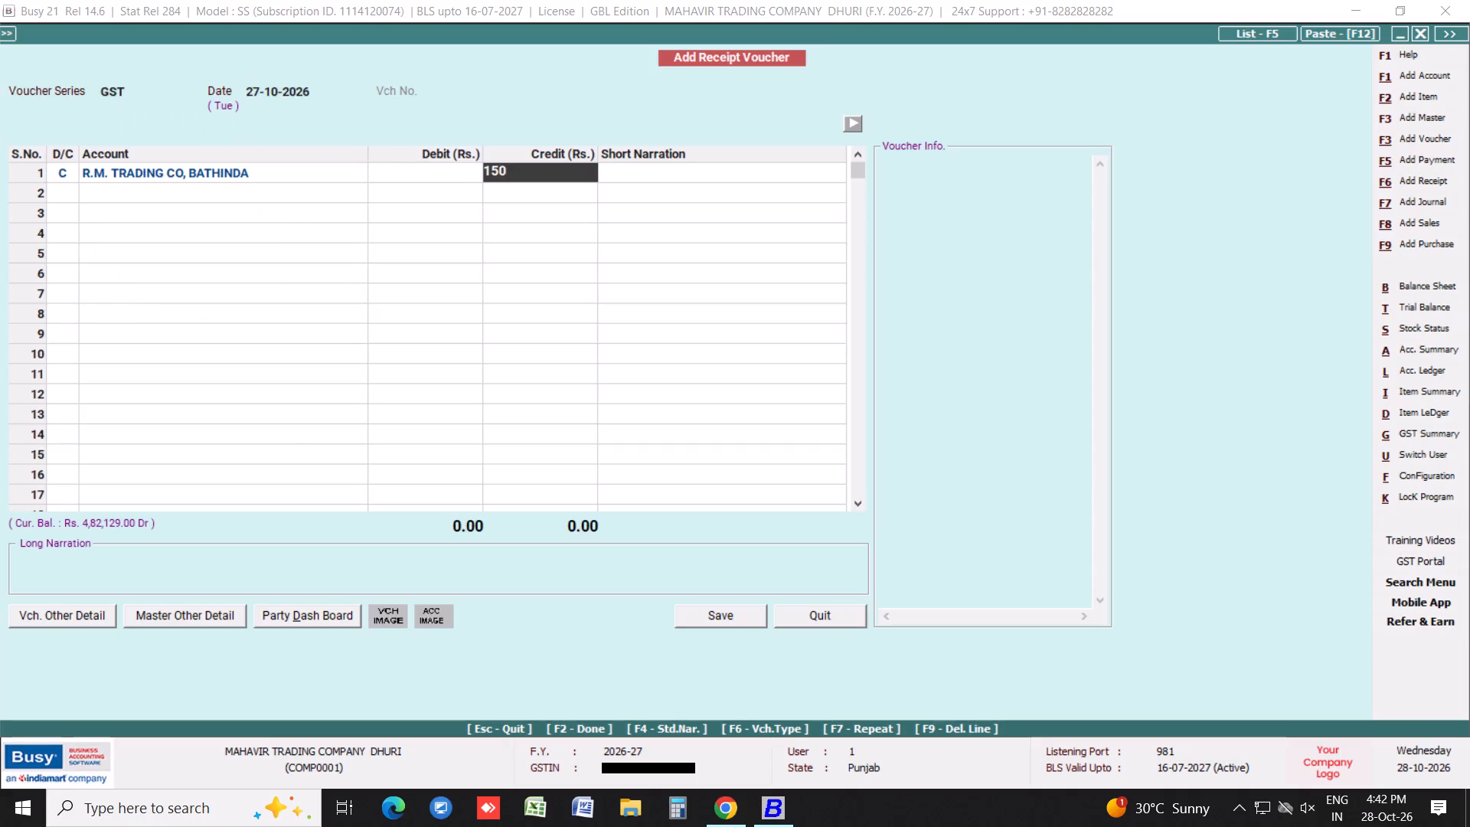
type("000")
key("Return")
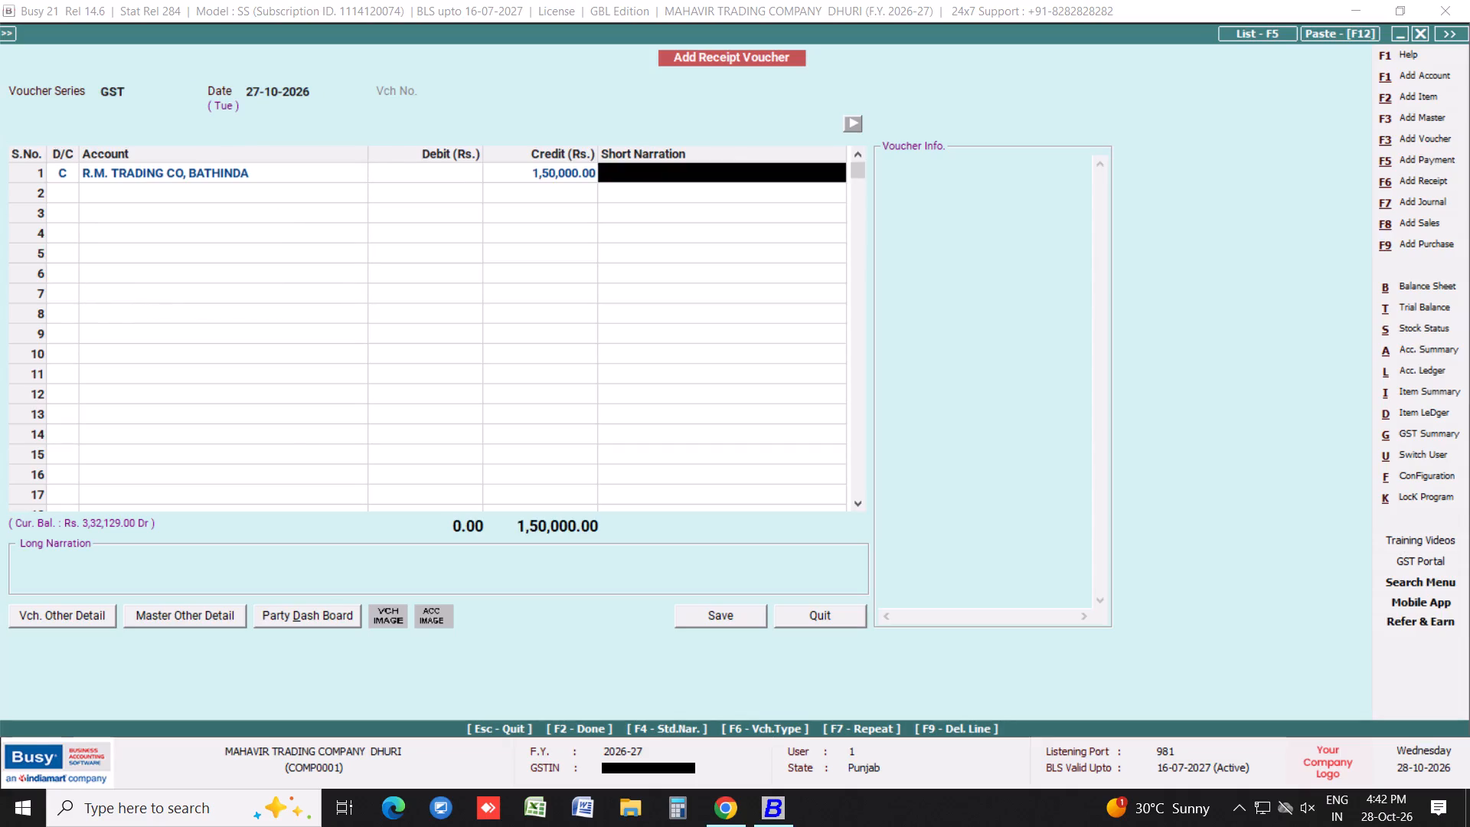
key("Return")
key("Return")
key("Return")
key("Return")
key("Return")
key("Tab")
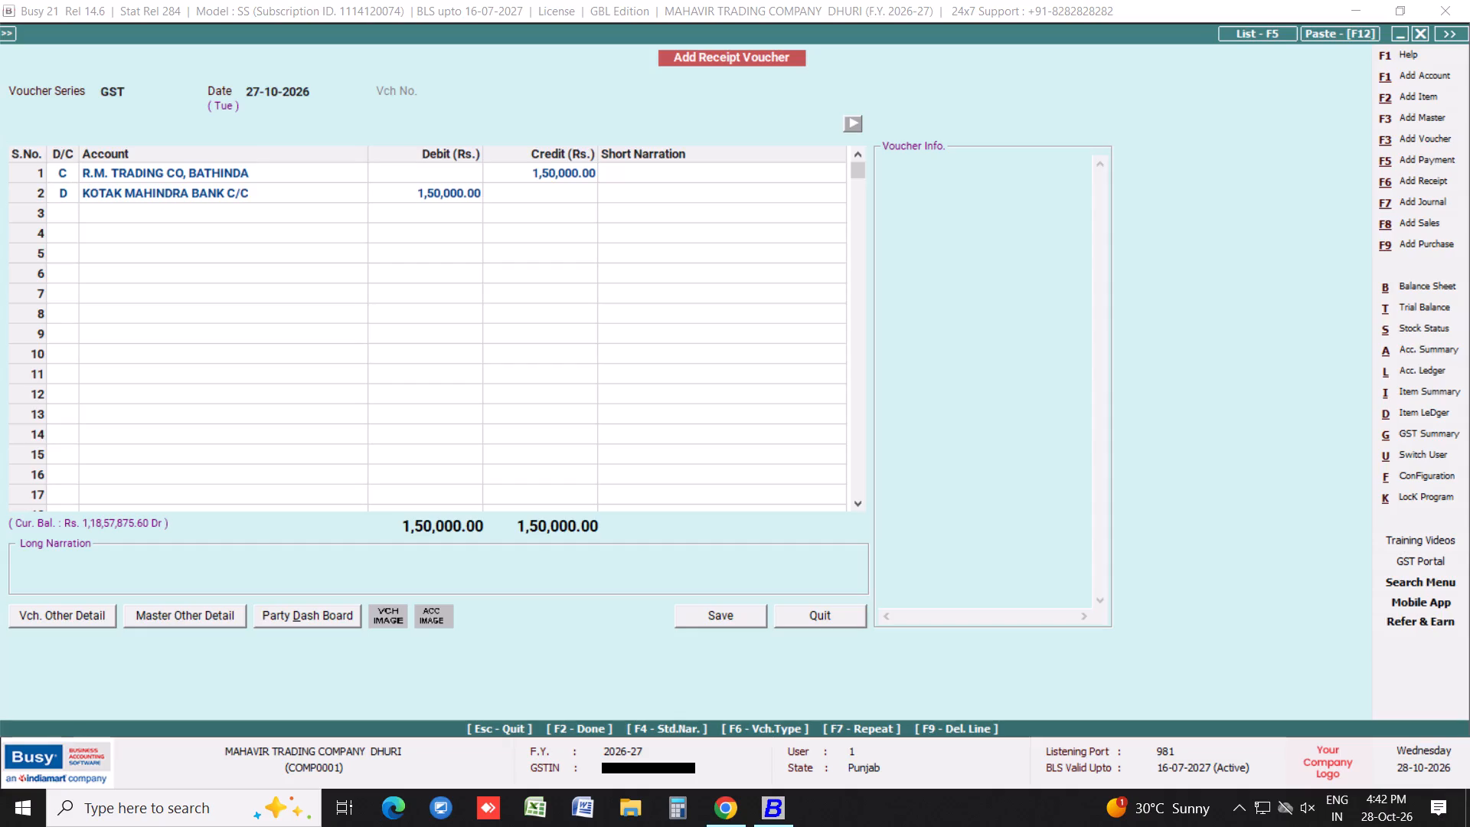
Save the R.M. TRADING CO receipt voucher, leaving the bank line's short narration and the long narration blank.
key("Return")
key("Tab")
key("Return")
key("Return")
Start another GST receipt voucher dated 27-10-2026 and enter ANMOL TRADER NANGAL as the credit account on its first line.
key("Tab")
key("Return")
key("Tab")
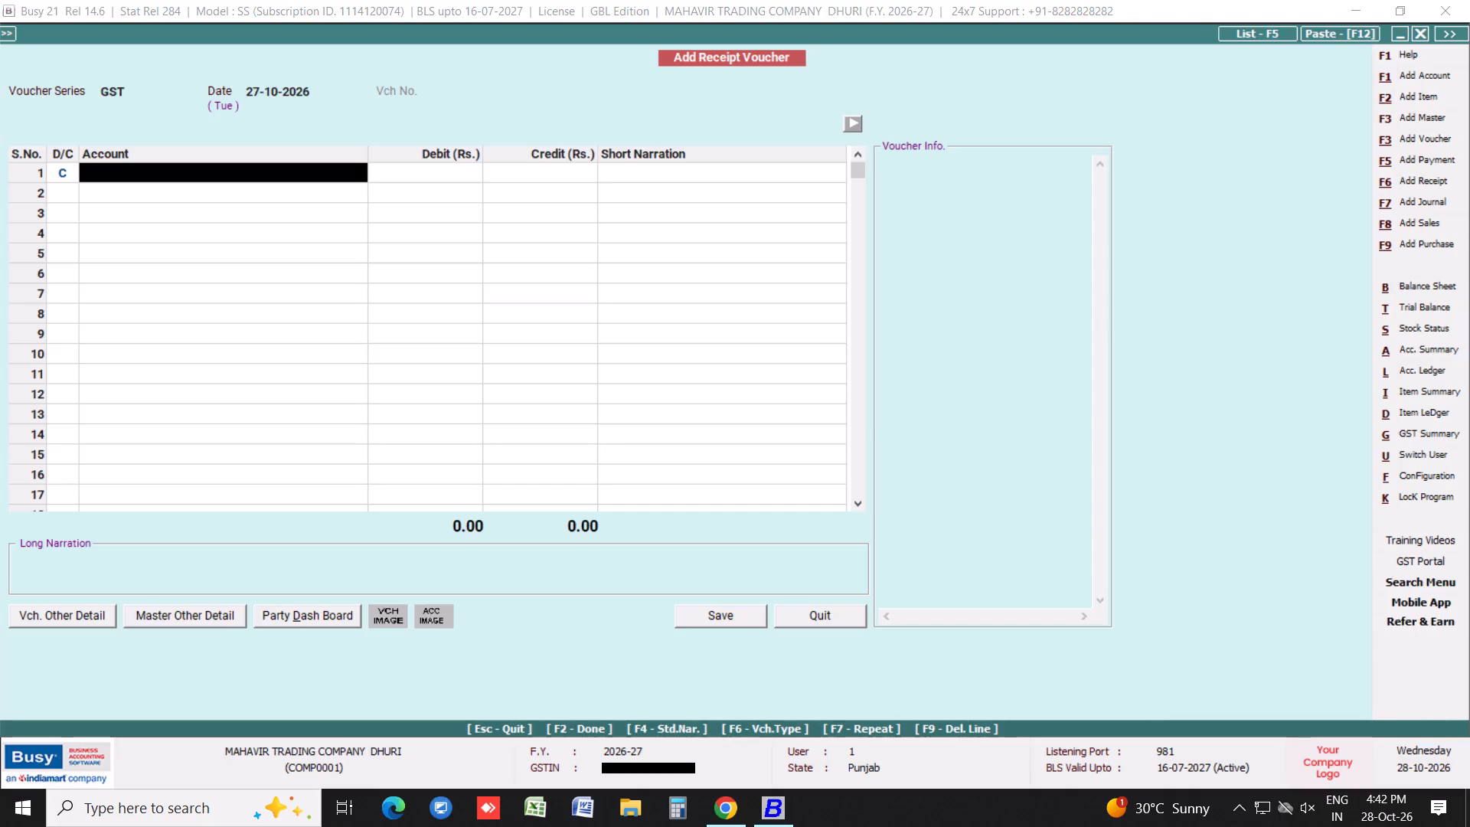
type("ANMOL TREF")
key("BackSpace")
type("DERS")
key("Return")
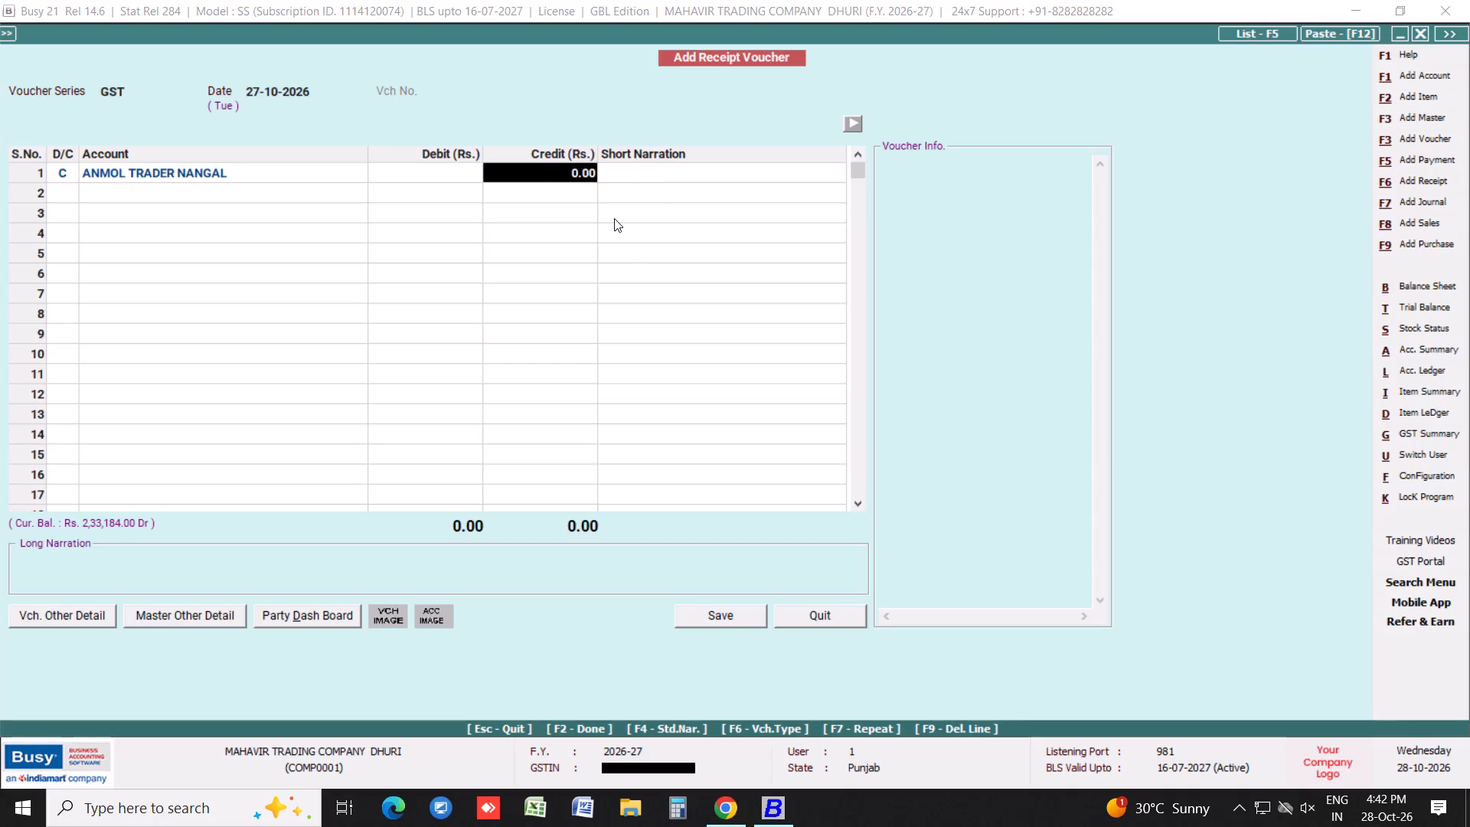
Switch to the Chrome browser window.
left_click(733, 788)
left_click_drag(733, 802, 740, 799)
left_click_drag(733, 812, 741, 809)
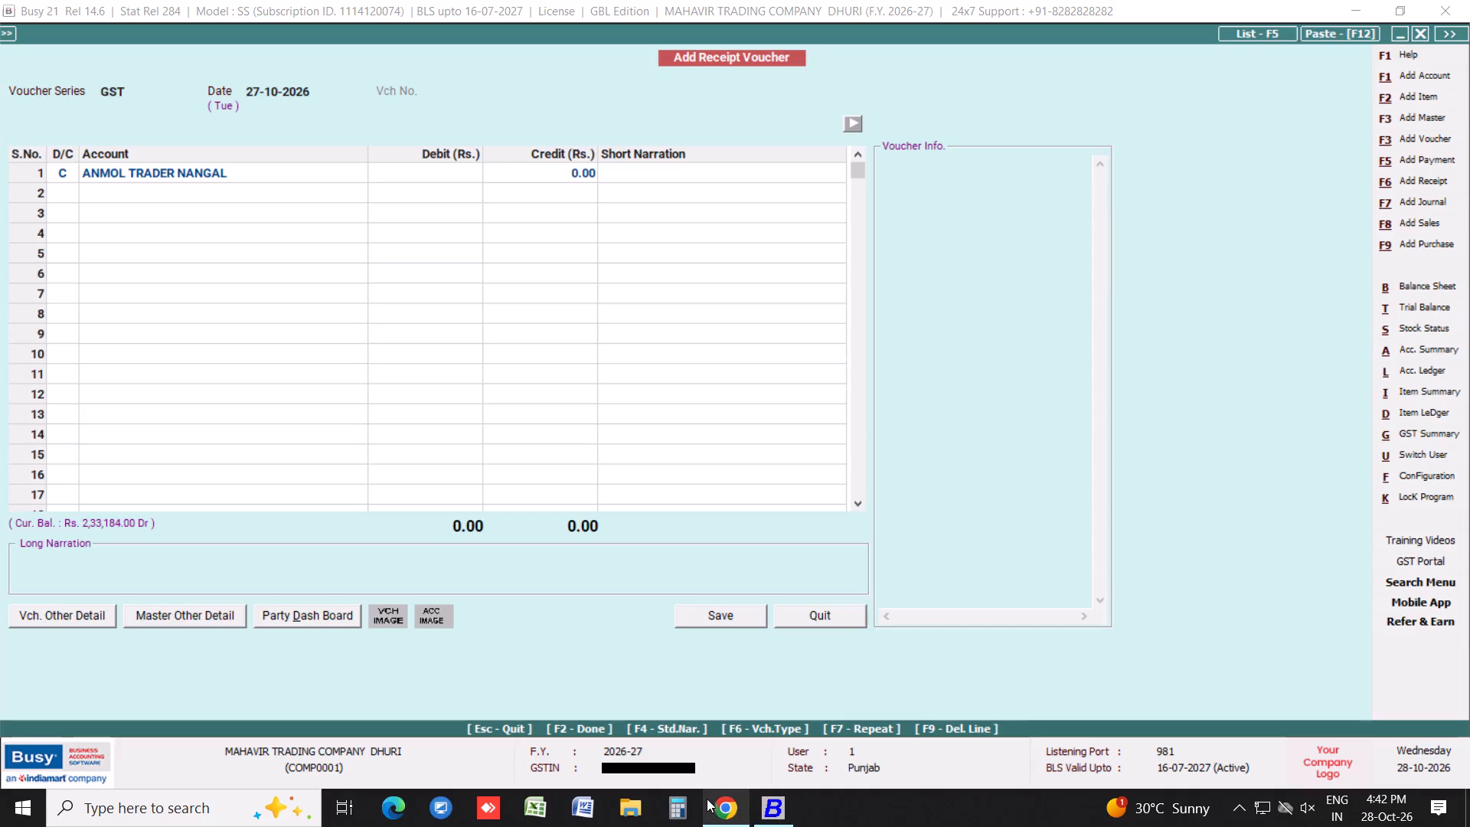
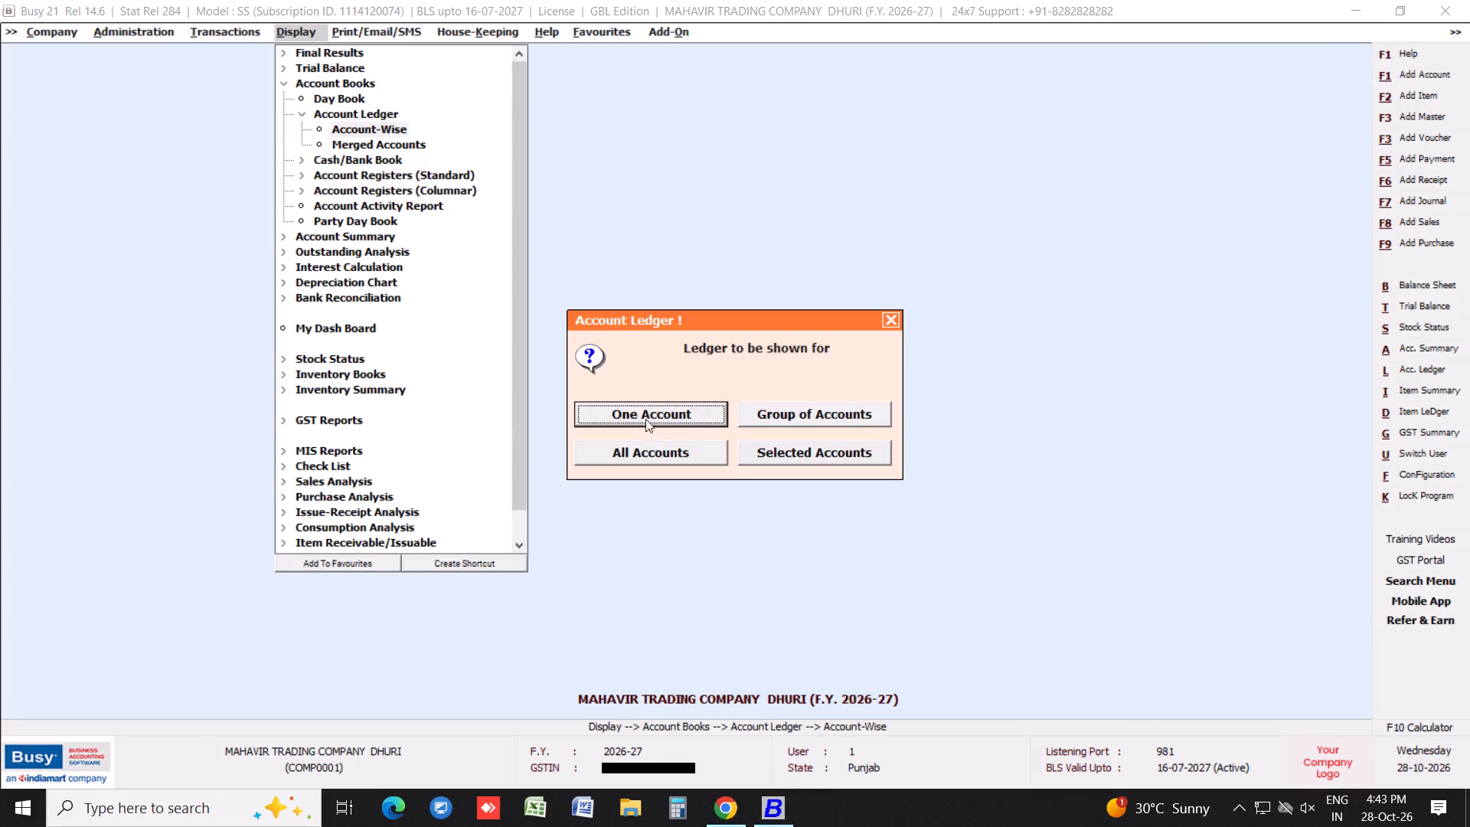
left_click(649, 415)
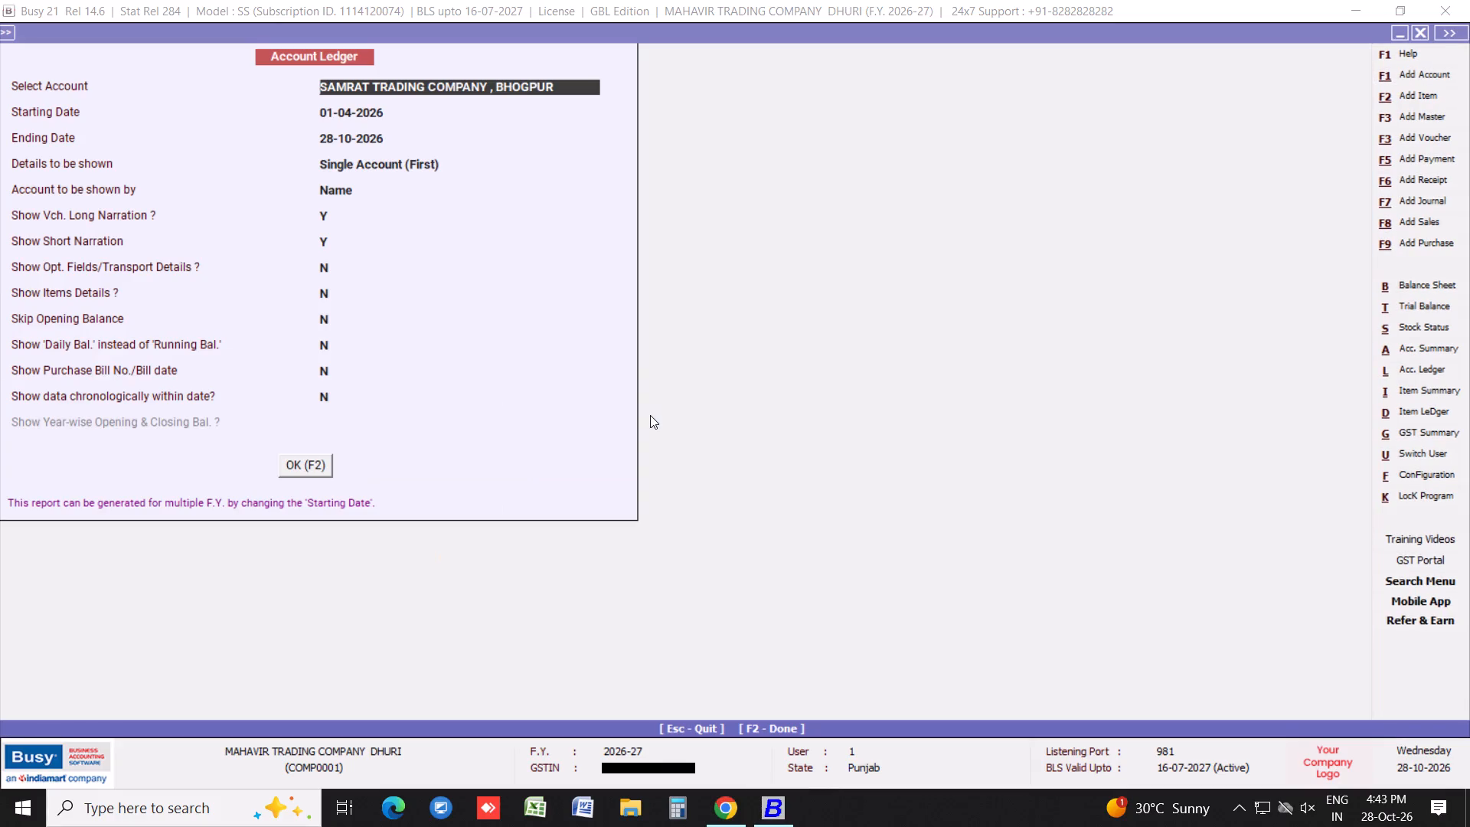
type("GARG TRA")
key("Down")
key("Down")
key("Down")
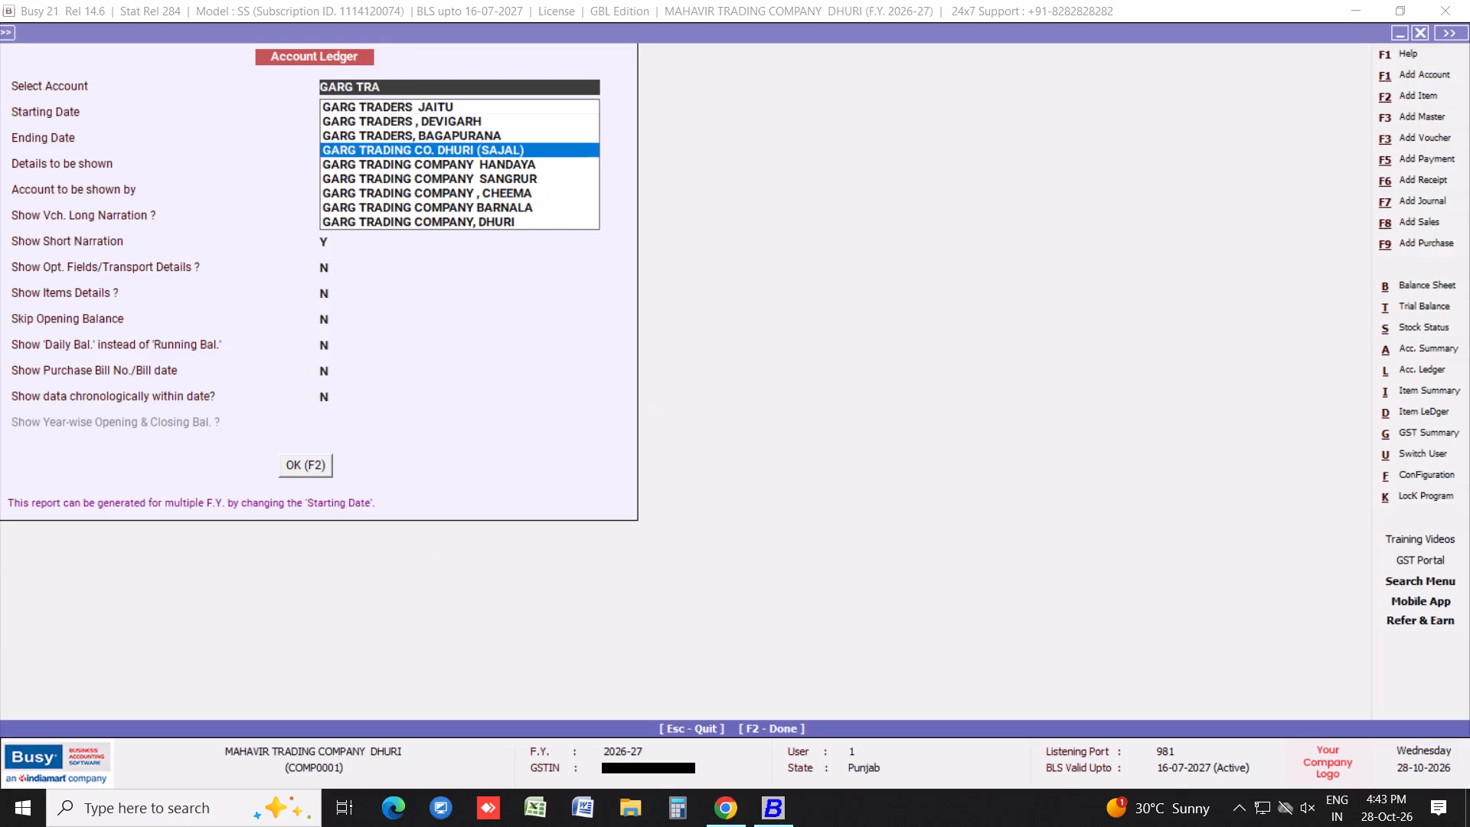
key("Return")
key("Return")
key("Return")
key("Return")
key("Return")
key("Return")
key("Return")
key("Return")
key("Return")
key("Return")
key("Return")
key("Return")
key("Return")
key("Return")
key("Return")
key("Return")
key("Return")
key("Return")
key("Tab")
key("Tab")
key("Tab")
key("Tab")
key("Tab")
key("Tab")
key("Tab")
key("Tab")
key("Tab")
key("Tab")
key("Tab")
key("Tab")
key("Tab")
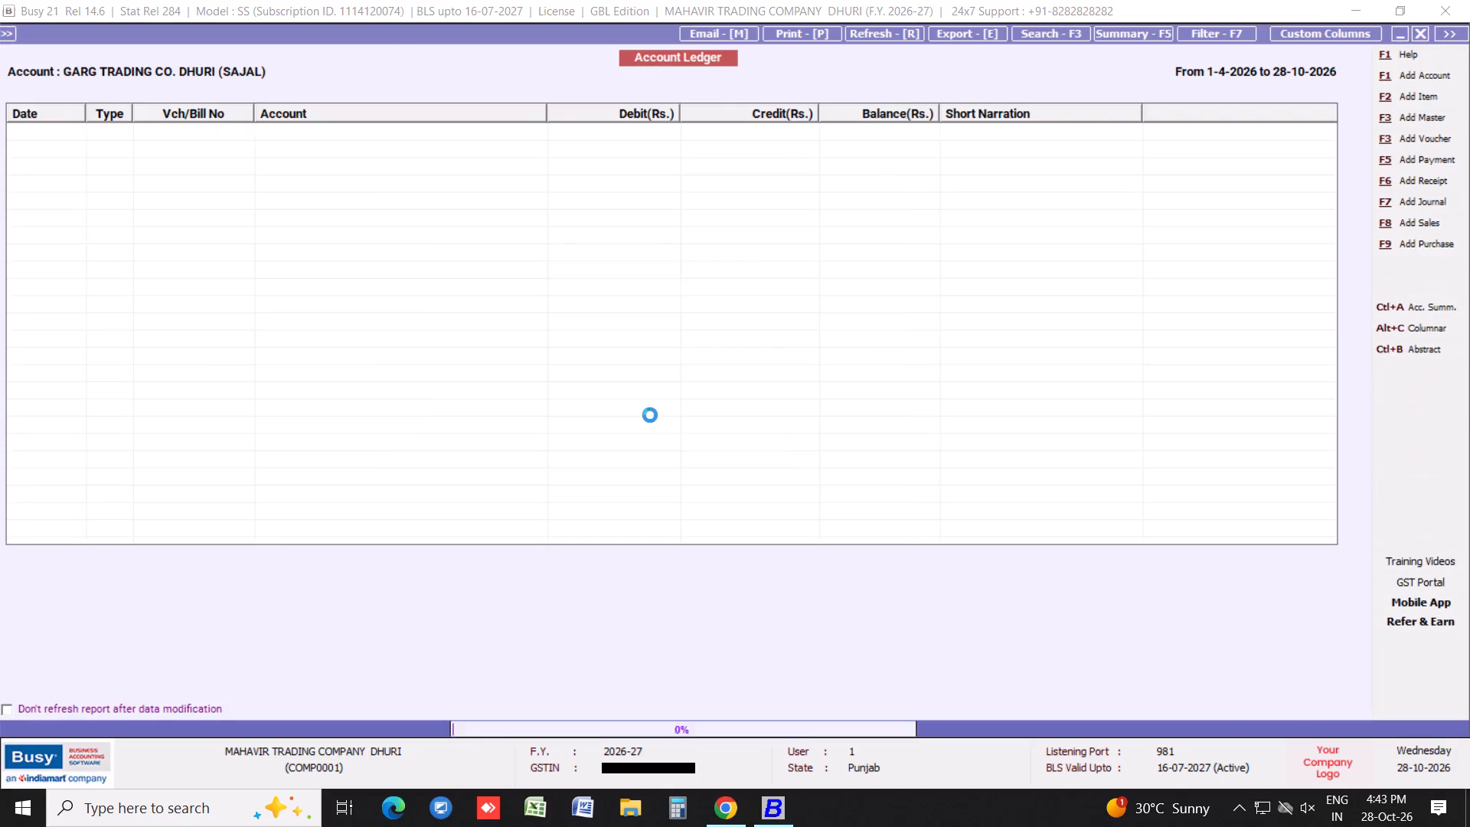
Examine the GARG TRADING CO. ledger's sales, receipts and running balances through the latest October entries, and close the report.
scroll(1462, 12, "down", 4)
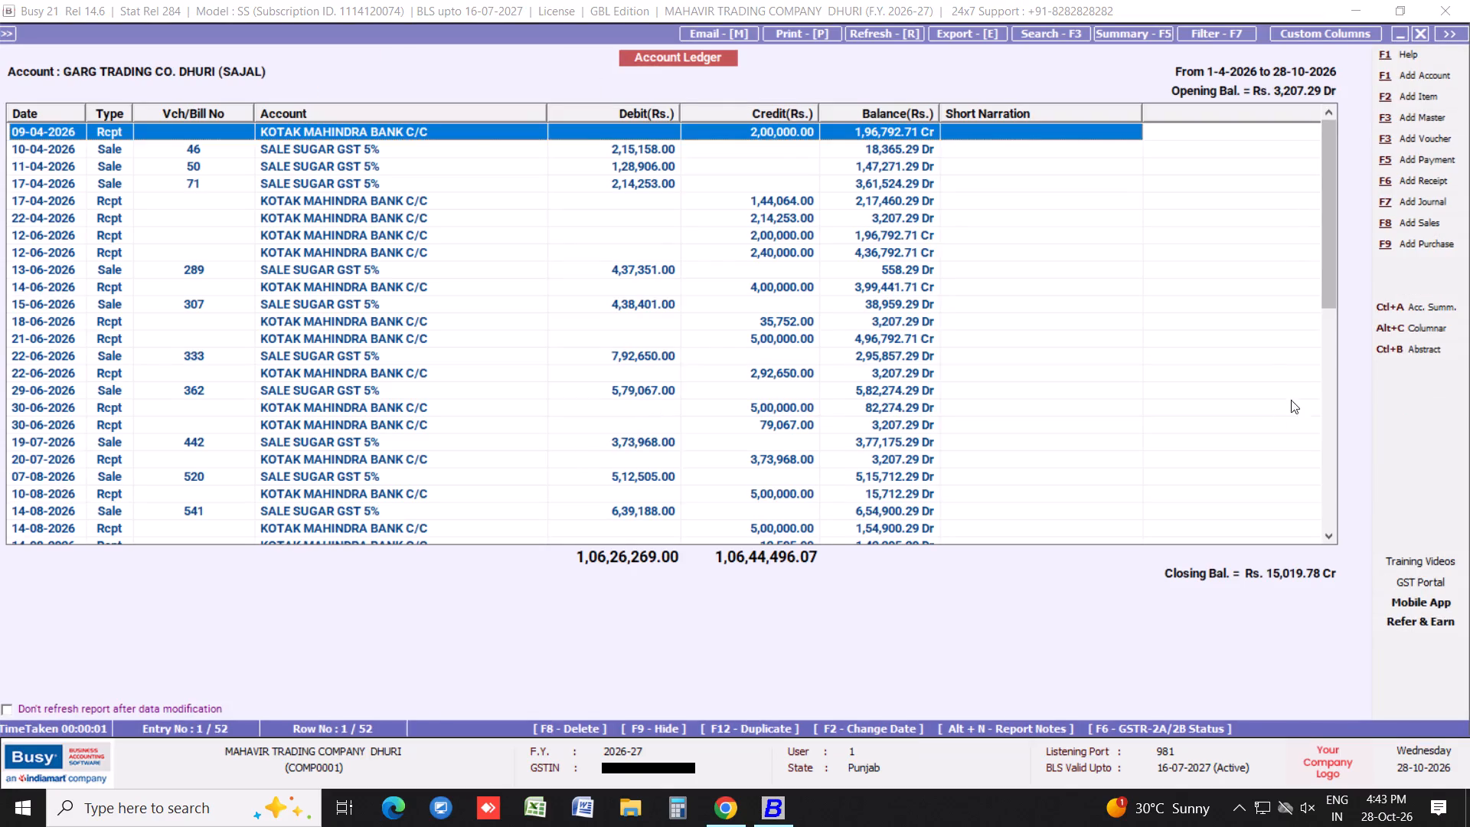
left_click_drag(1332, 289, 1324, 554)
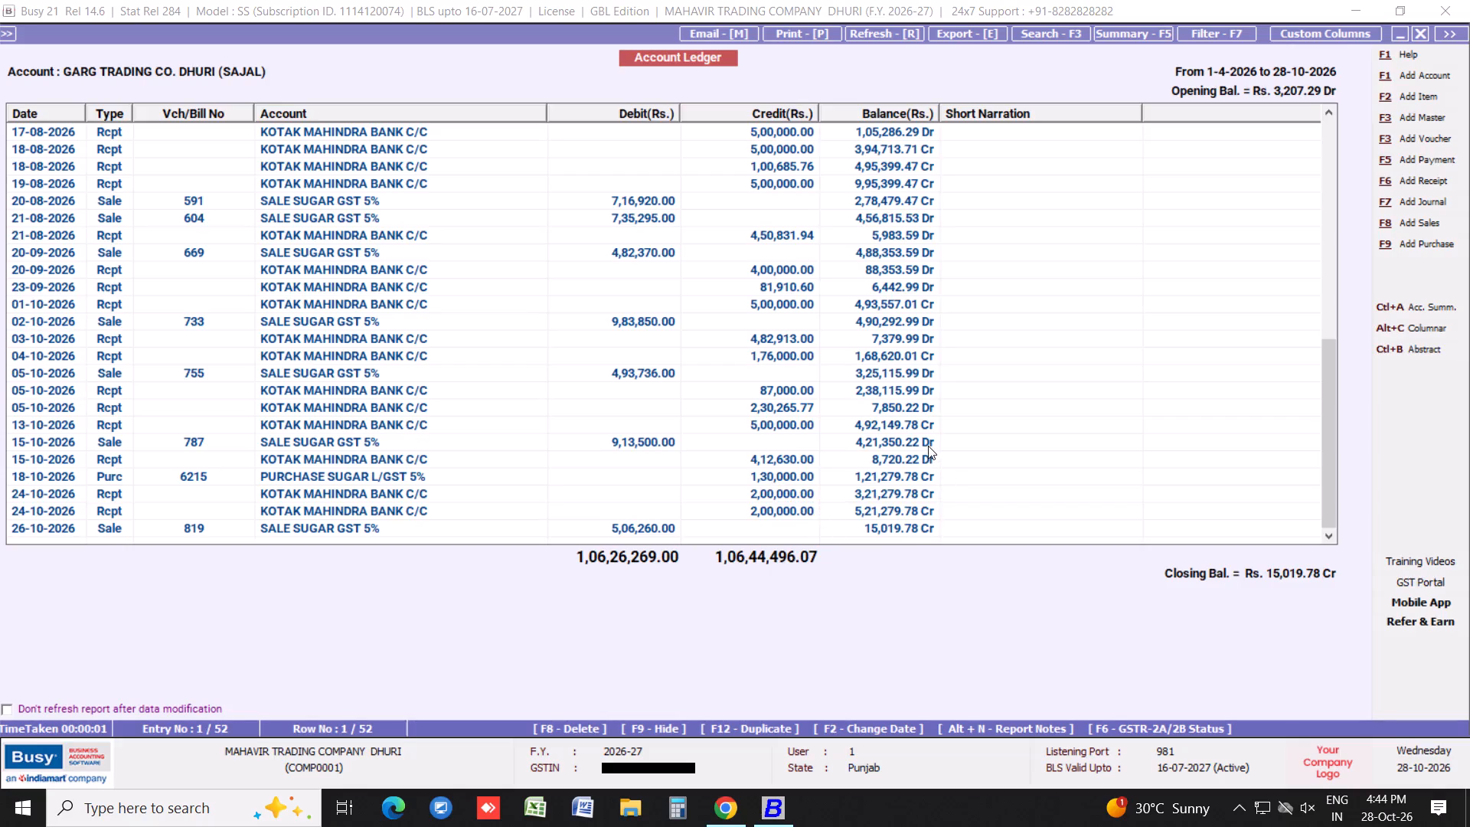
scroll(905, 340, "down", 3)
scroll(920, 322, "up", 10)
scroll(921, 331, "down", 1)
scroll(921, 331, "up", 1)
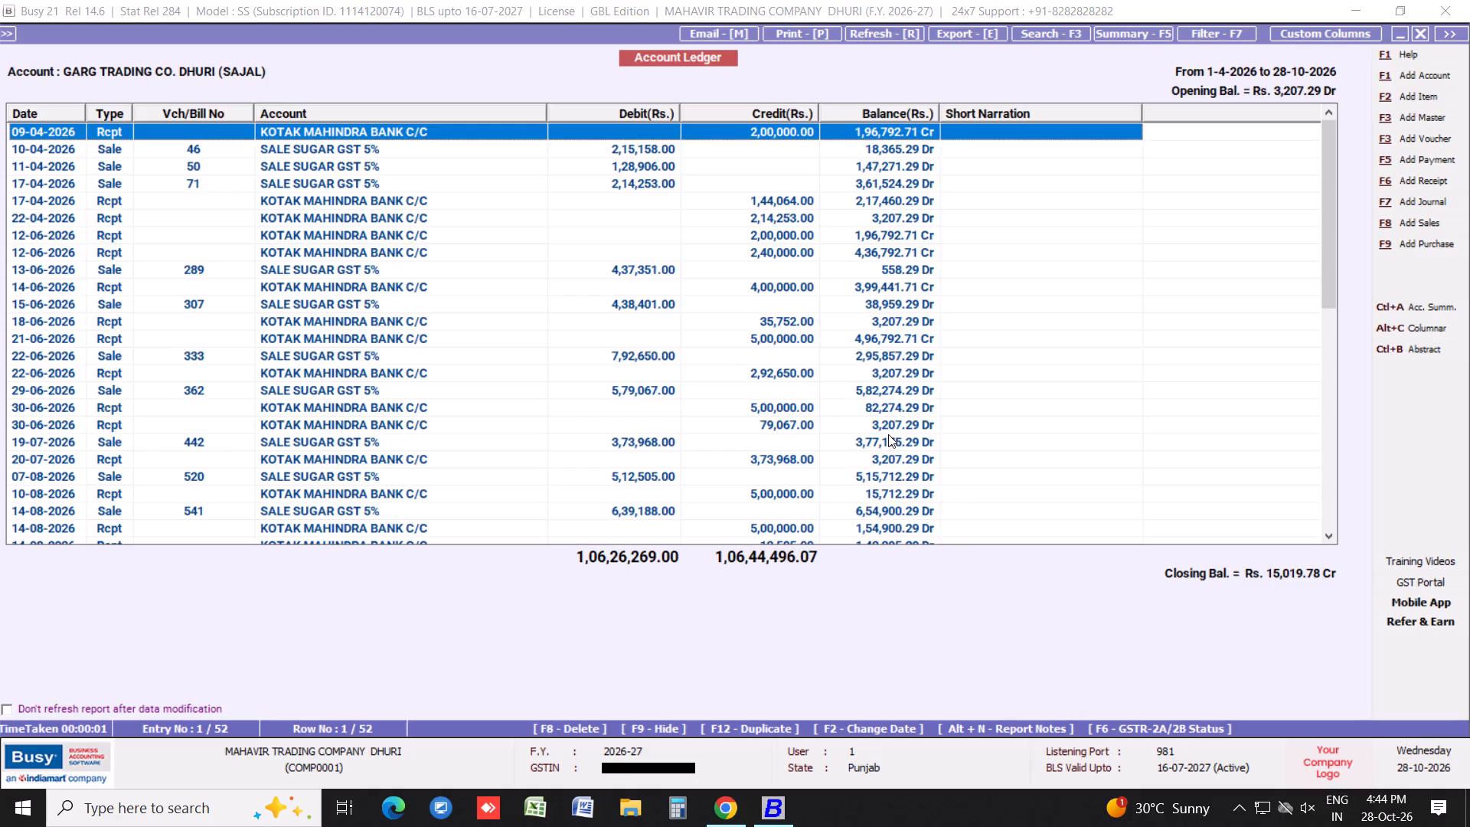
scroll(893, 467, "down", 1)
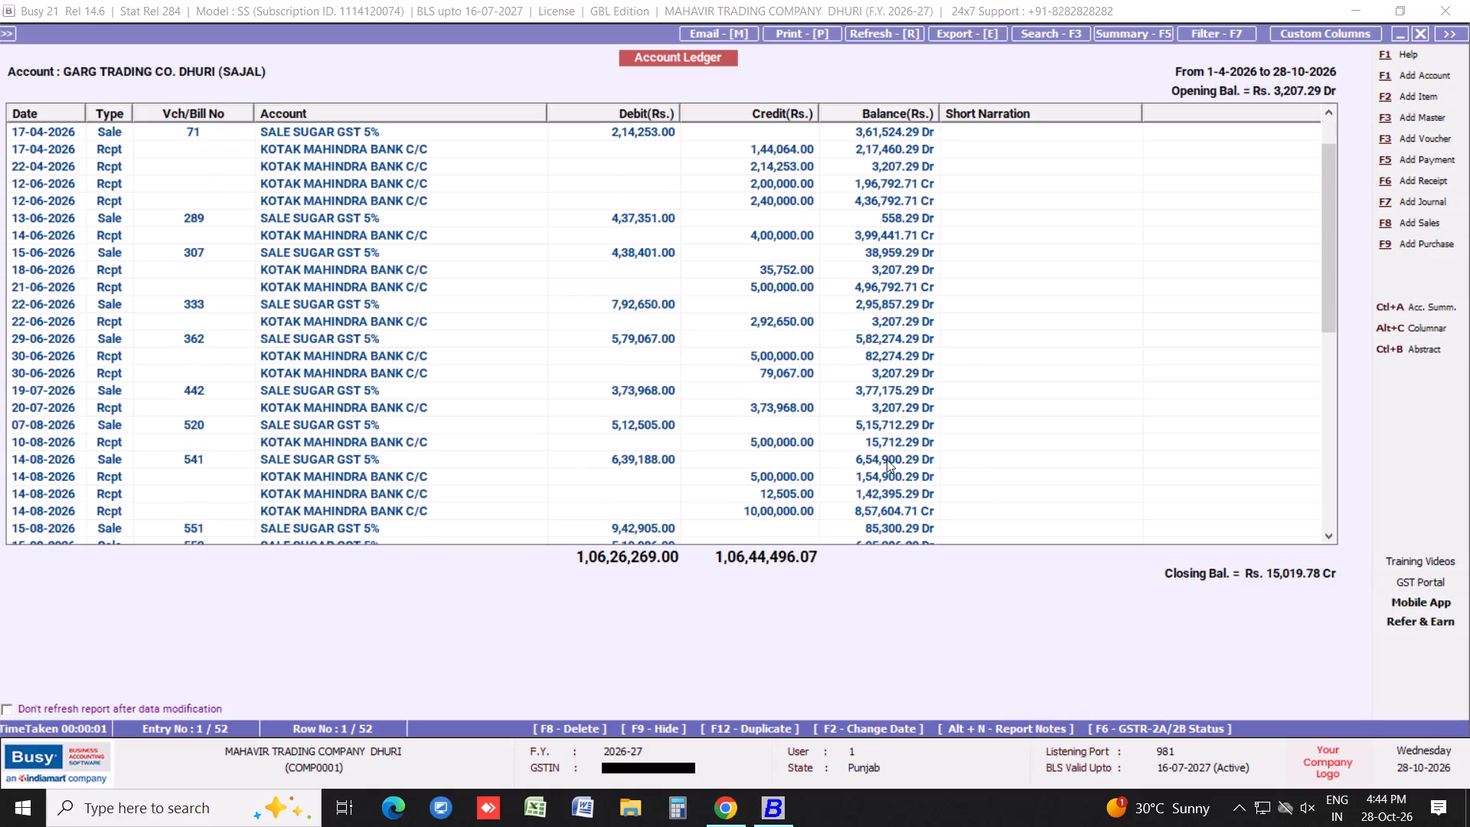
scroll(884, 453, "down", 1)
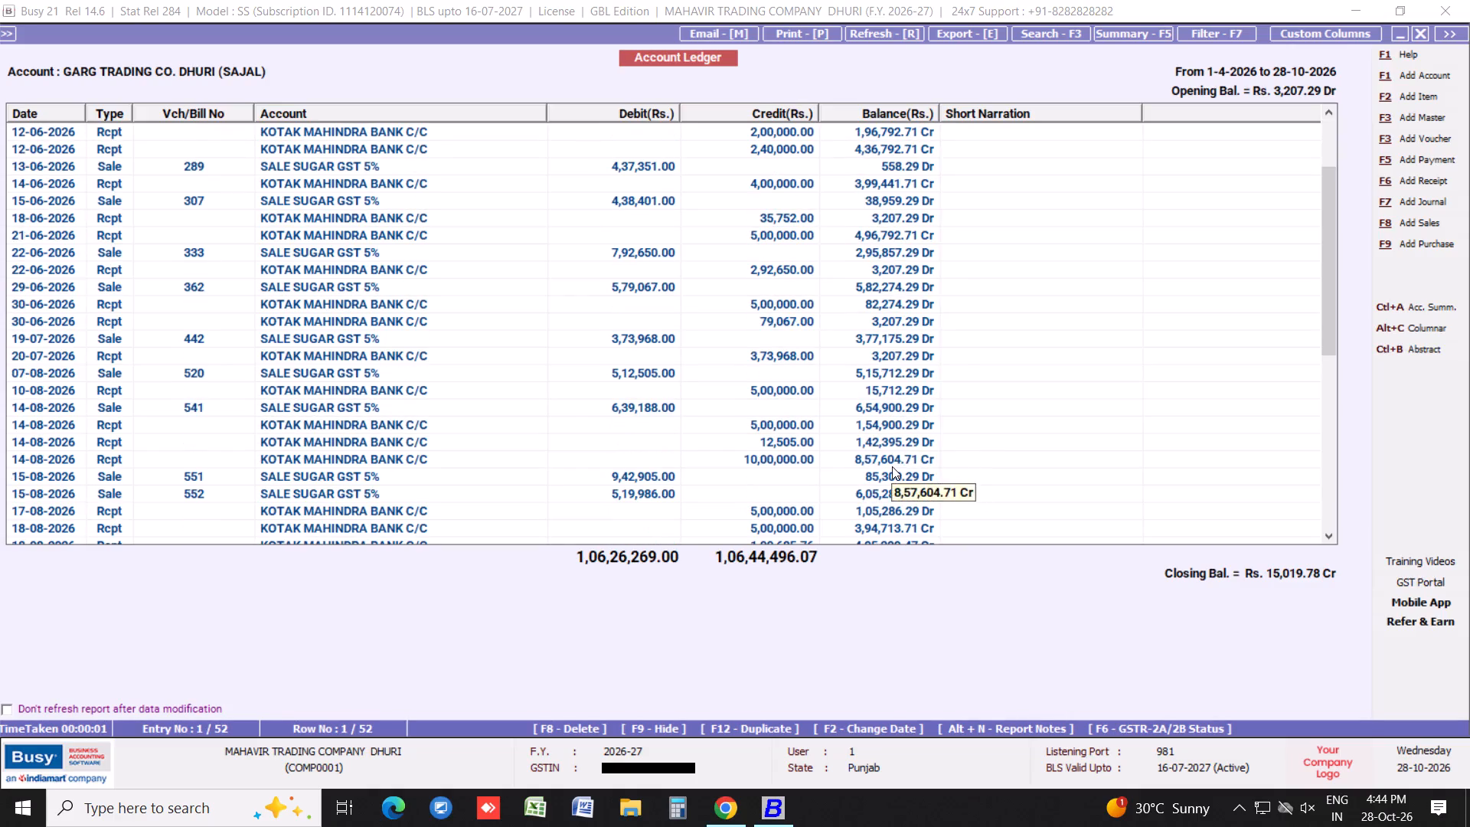
scroll(897, 498, "down", 2)
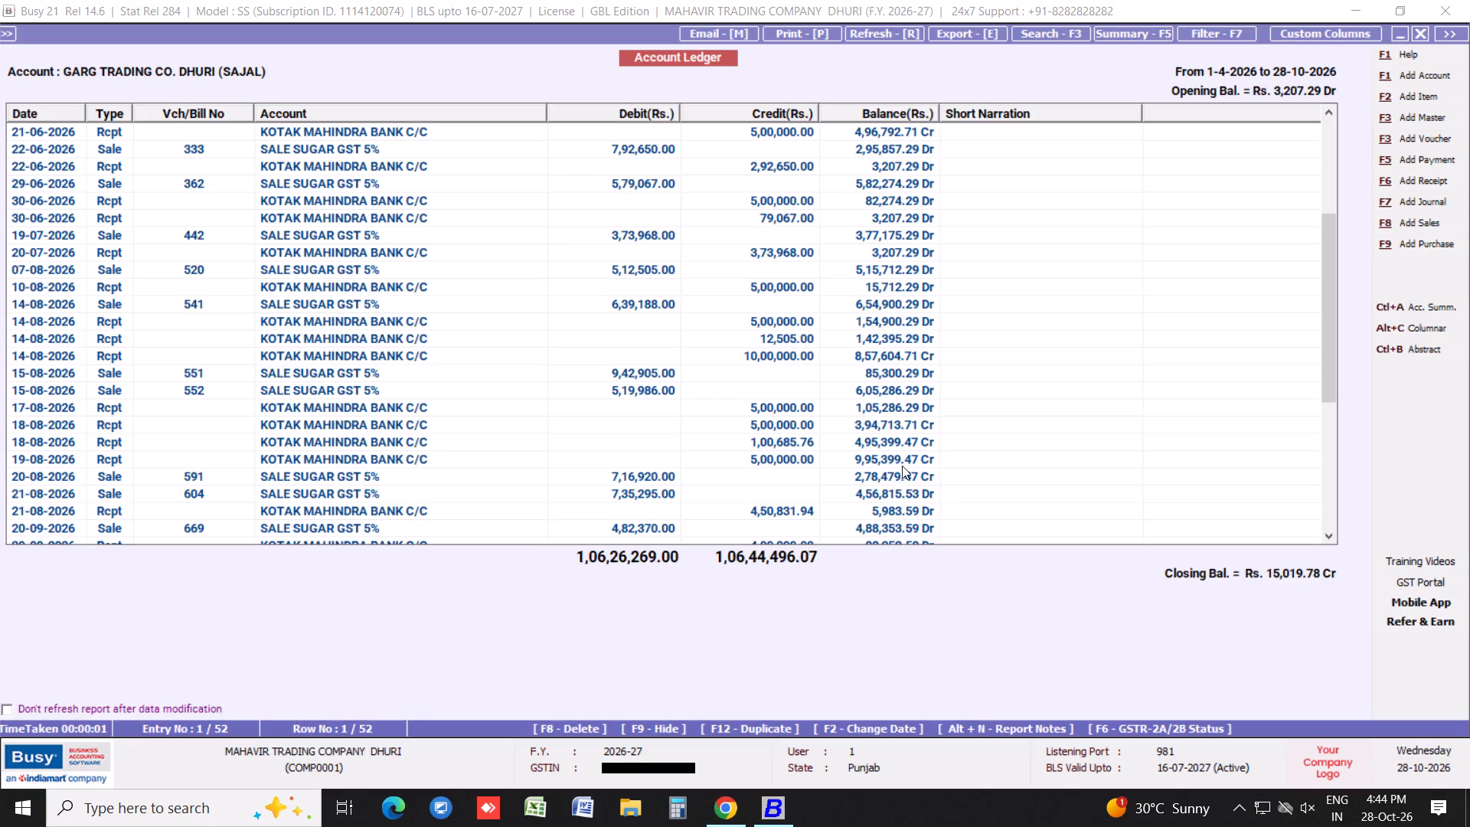
scroll(893, 489, "down", 2)
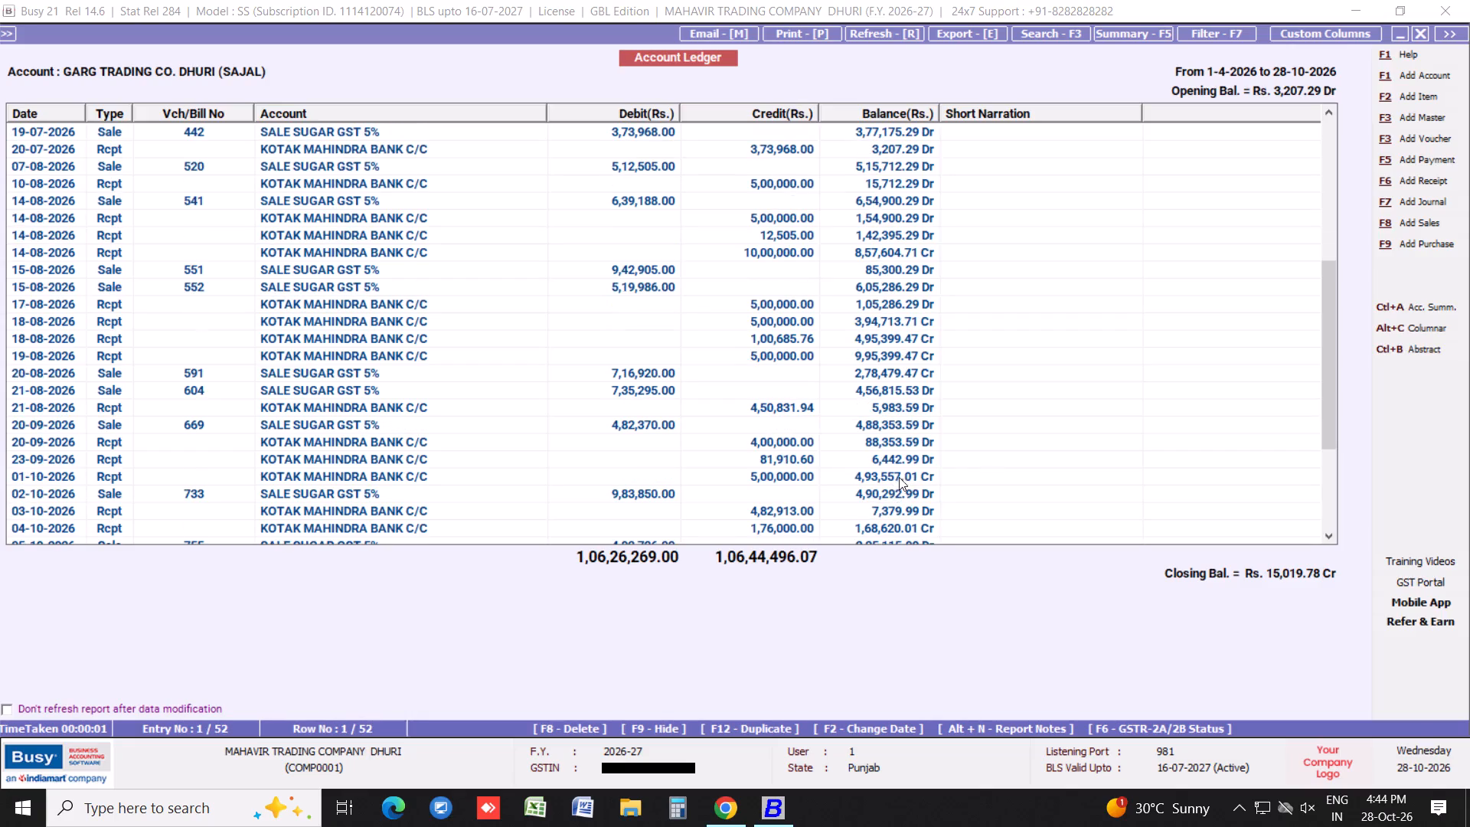
scroll(900, 460, "down", 4)
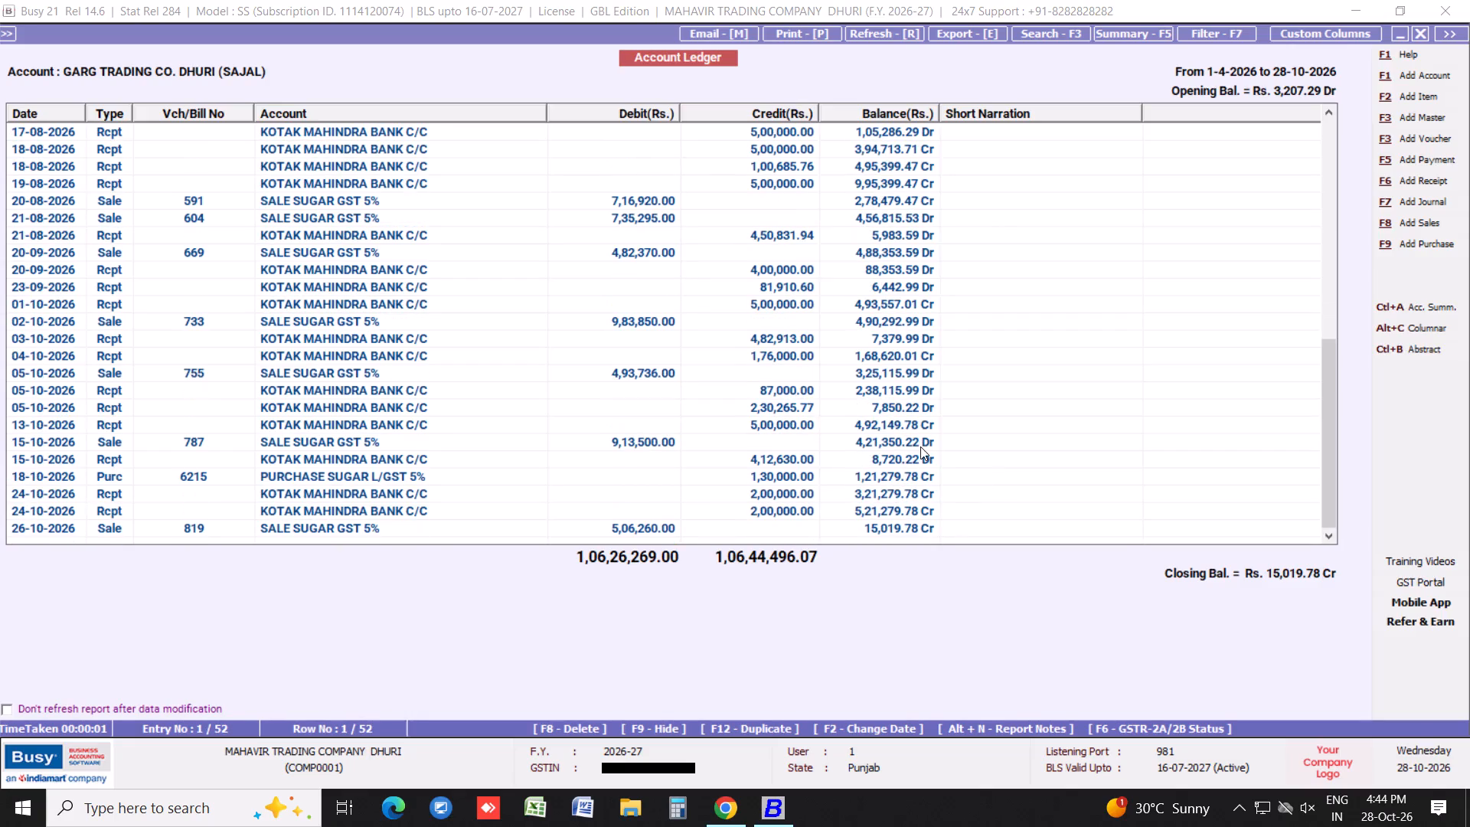
scroll(920, 446, "down", 1)
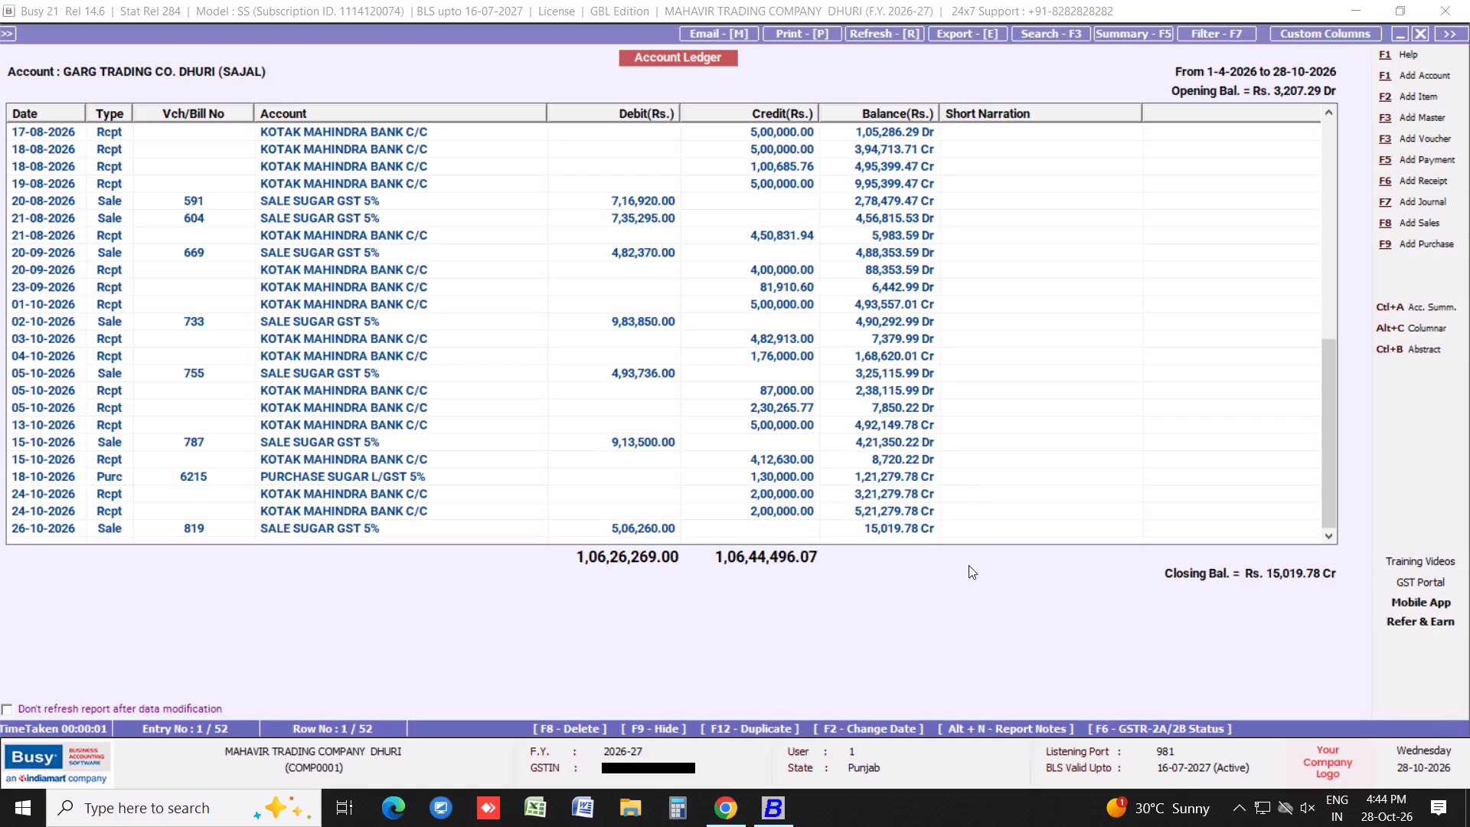
scroll(906, 531, "down", 3)
scroll(1308, 292, "down", 7)
left_click(1420, 30)
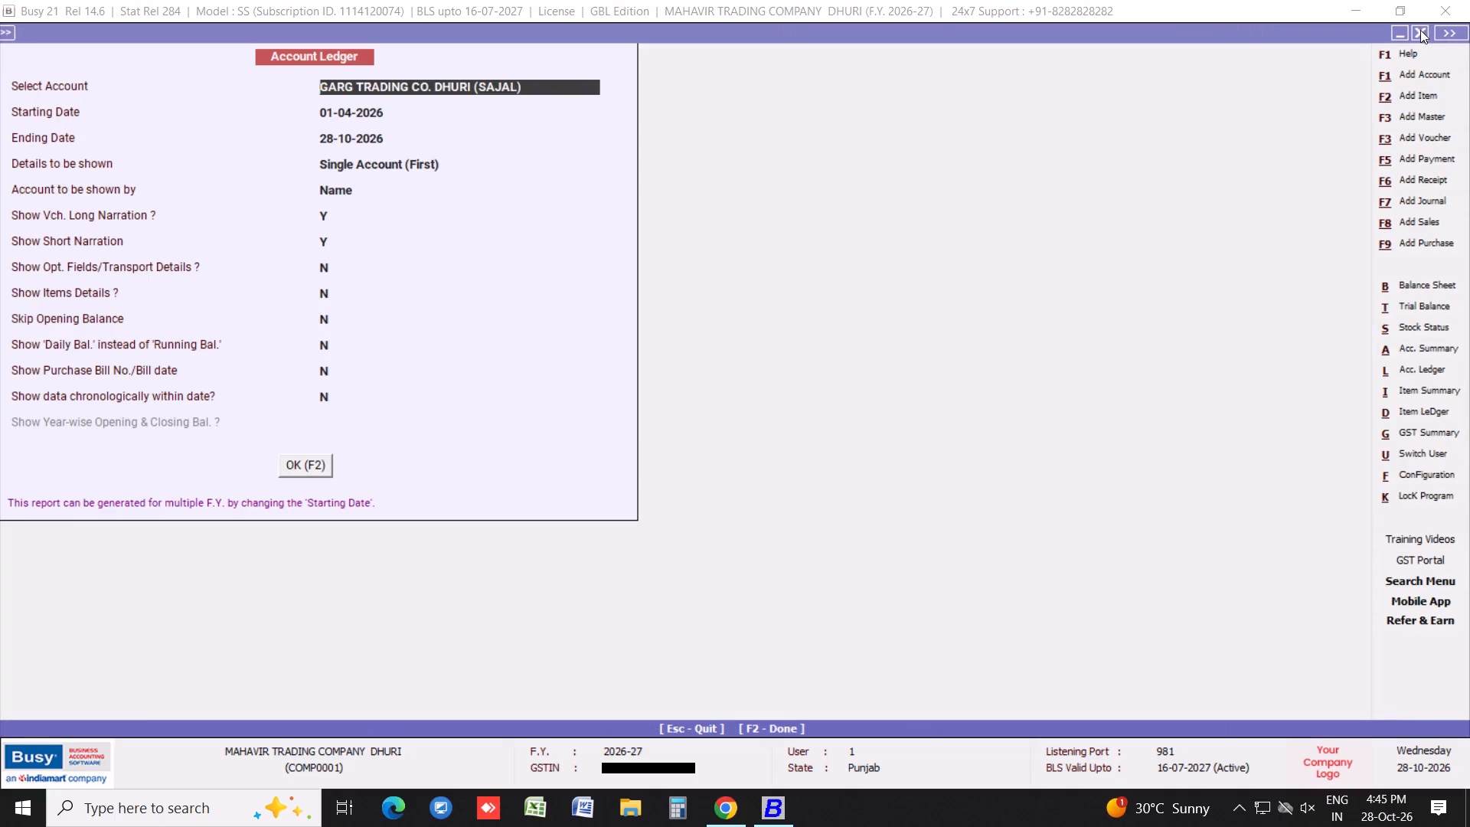
Generate the account ledger for AGGARWAL VANASPATI CO DHURI from 01-04-2026 to 28-10-2026, keeping the other report options as set.
type("AHH")
key("BackSpace")
key("BackSpace")
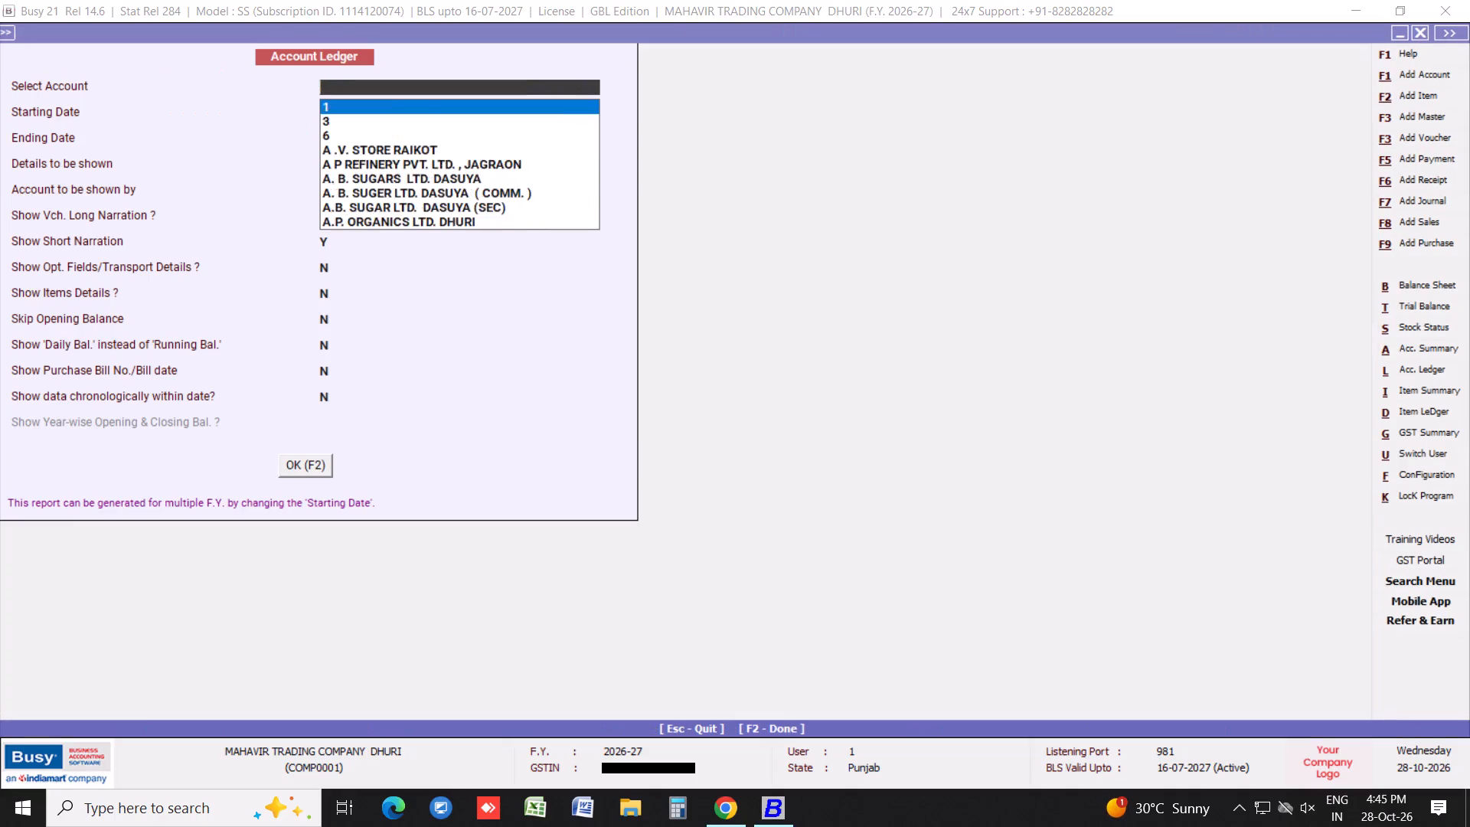
type("AHHERWAL")
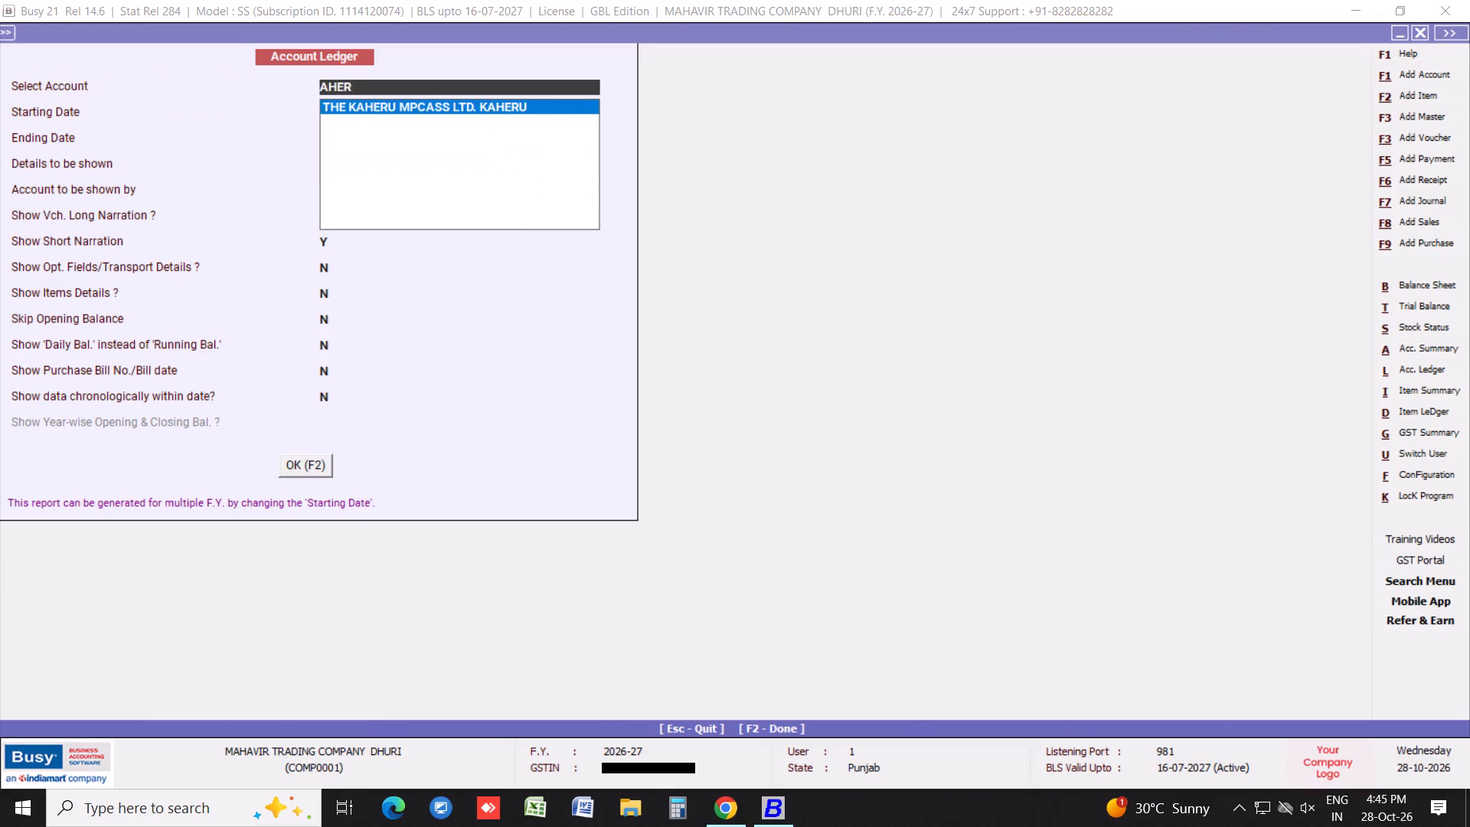
key("BackSpace")
key("BackSpace")
key("BackSpace")
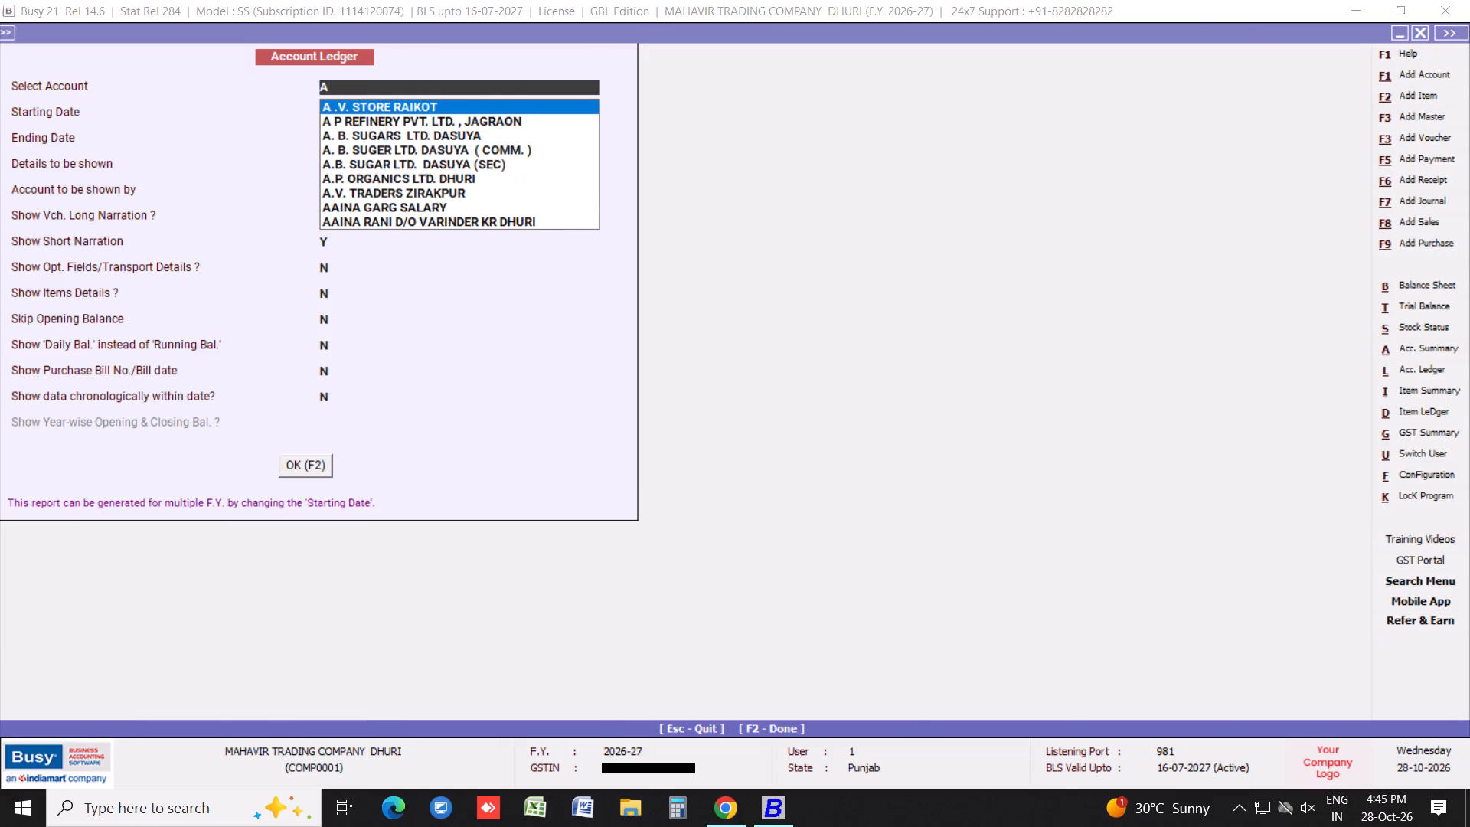
type("GGERWAL")
key("Down")
key("Down")
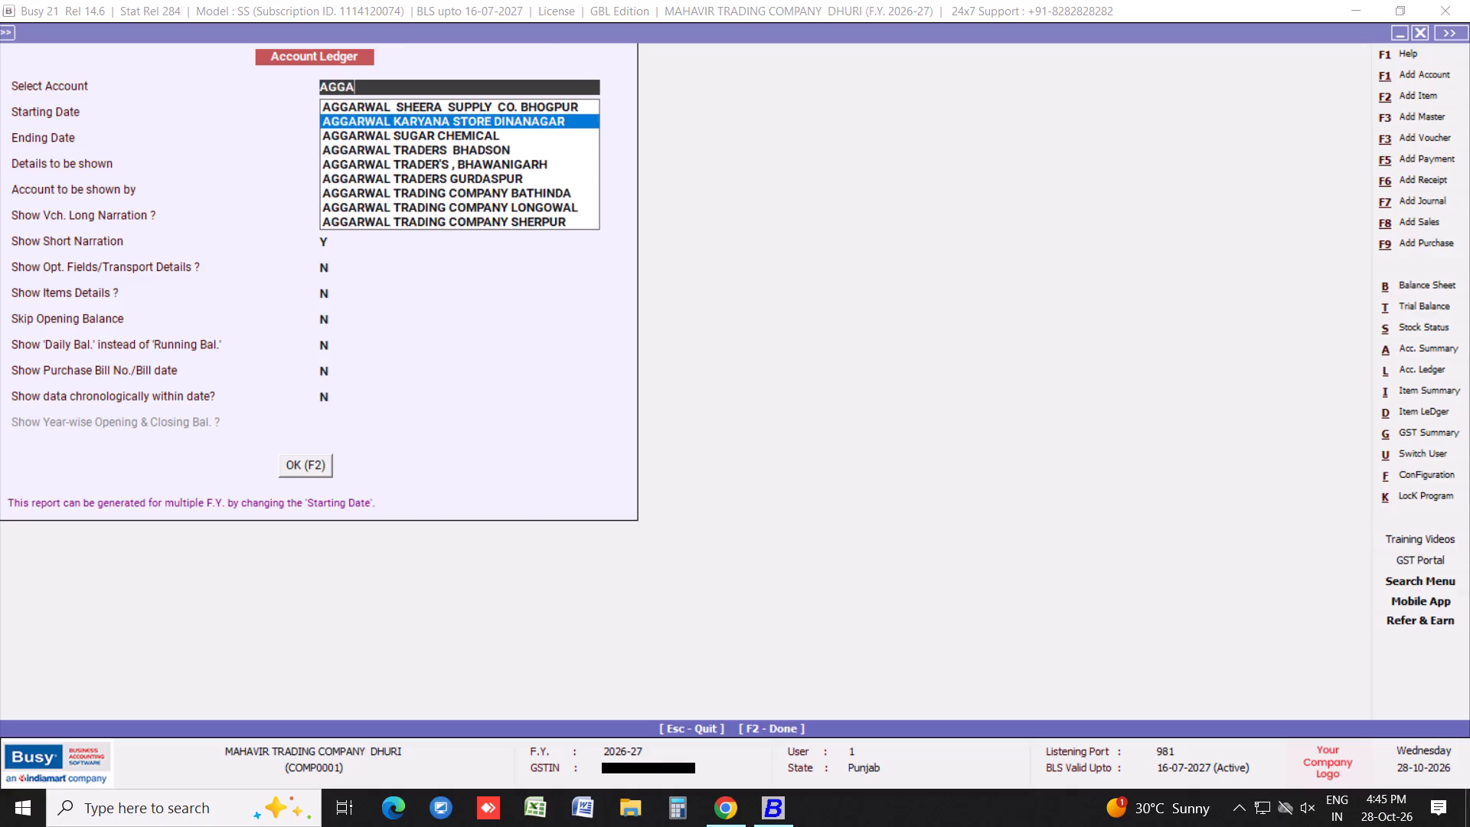
key("Down")
key("Down")
key("Down")
key("Down")
key("Down")
key("Down")
key("Down")
key("Return")
key("Tab")
key("Return")
key("Tab")
key("Return")
key("Tab")
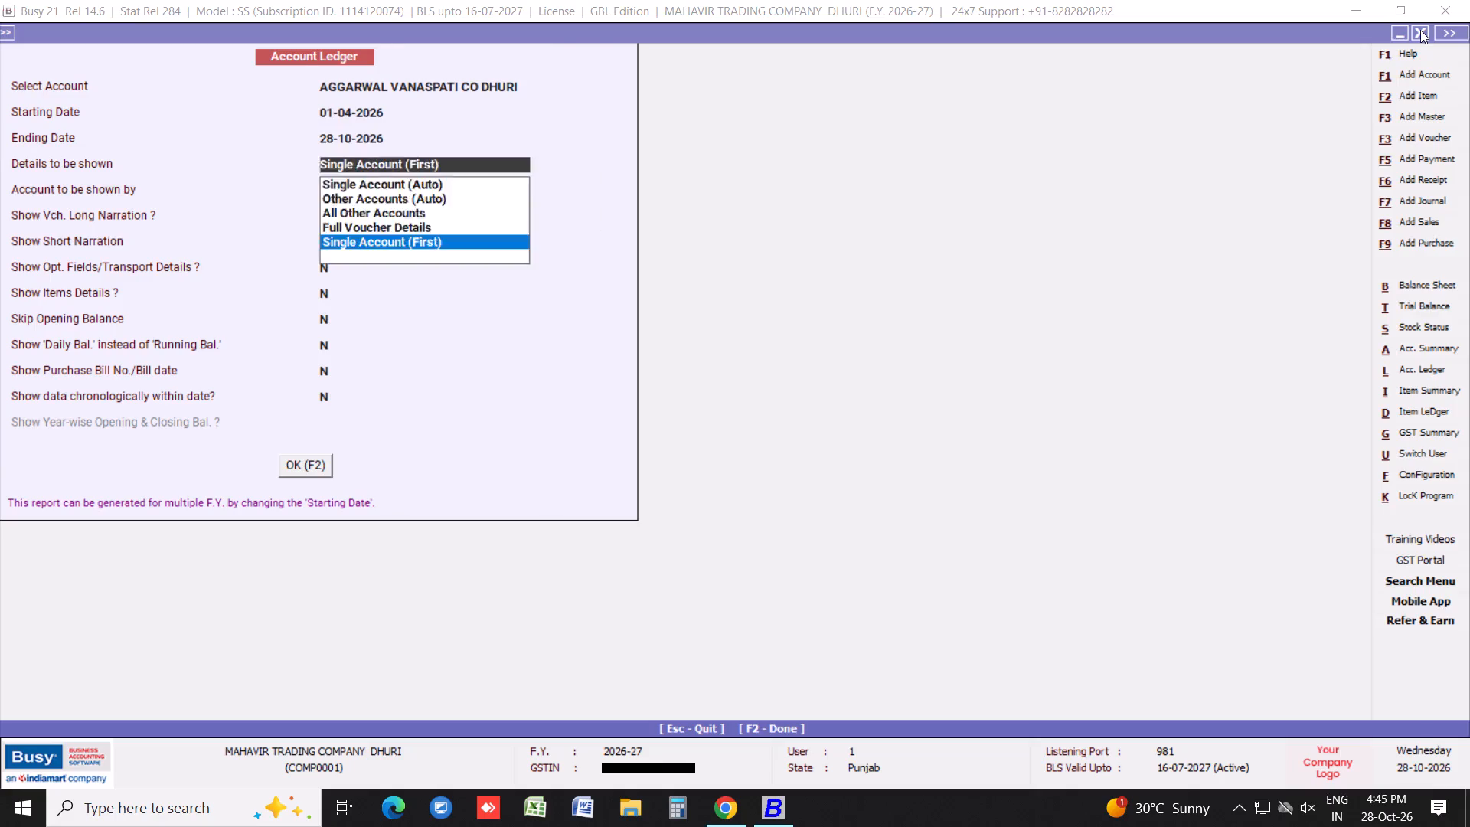
key("Return")
key("Tab")
key("Return")
key("Tab")
key("Return")
key("Tab")
key("Return")
key("Tab")
key("Return")
key("Tab")
key("Return")
key("Tab")
key("Return")
key("Tab")
key("Return")
key("Tab")
key("Return")
key("Tab")
key("Return")
key("Tab")
key("Return")
key("Return")
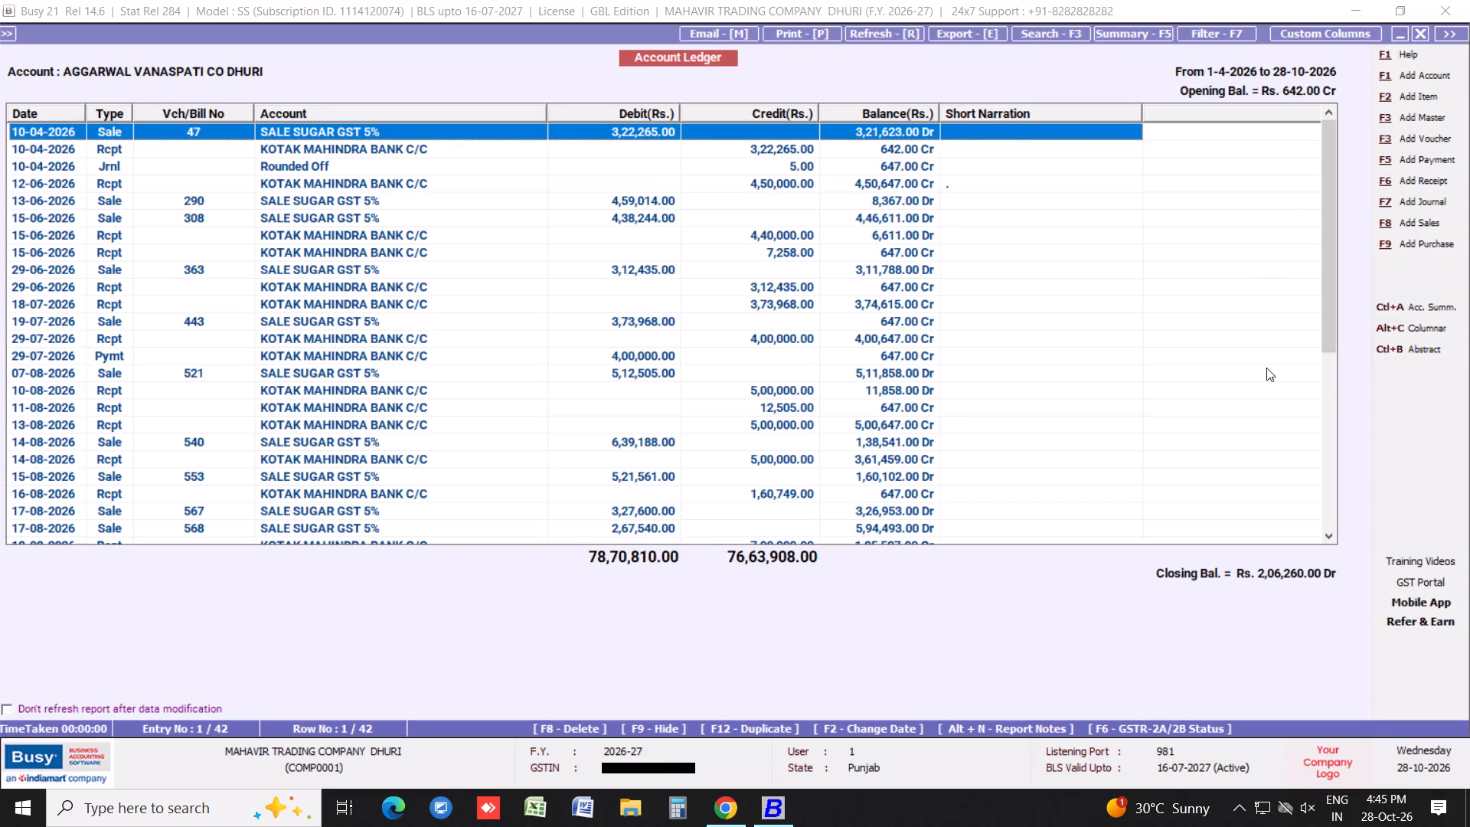
Examine the AGGARWAL VANASPATI CO ledger's sales, receipts and running balances down to the latest October entries.
left_click_drag(1349, 311, 1338, 323)
left_click_drag(1325, 332, 1318, 576)
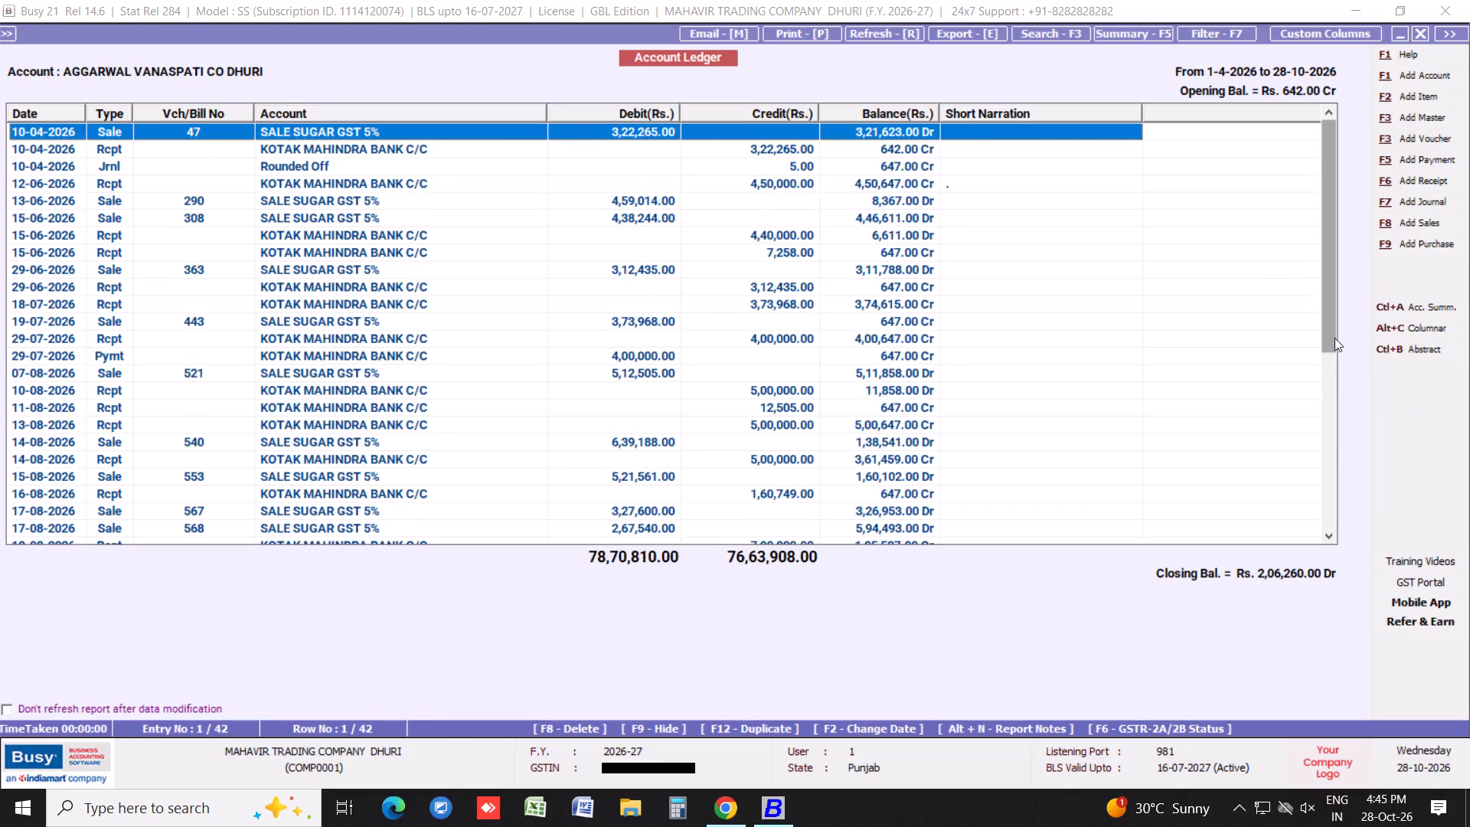
left_click_drag(1334, 338, 1328, 555)
scroll(704, 551, "down", 1)
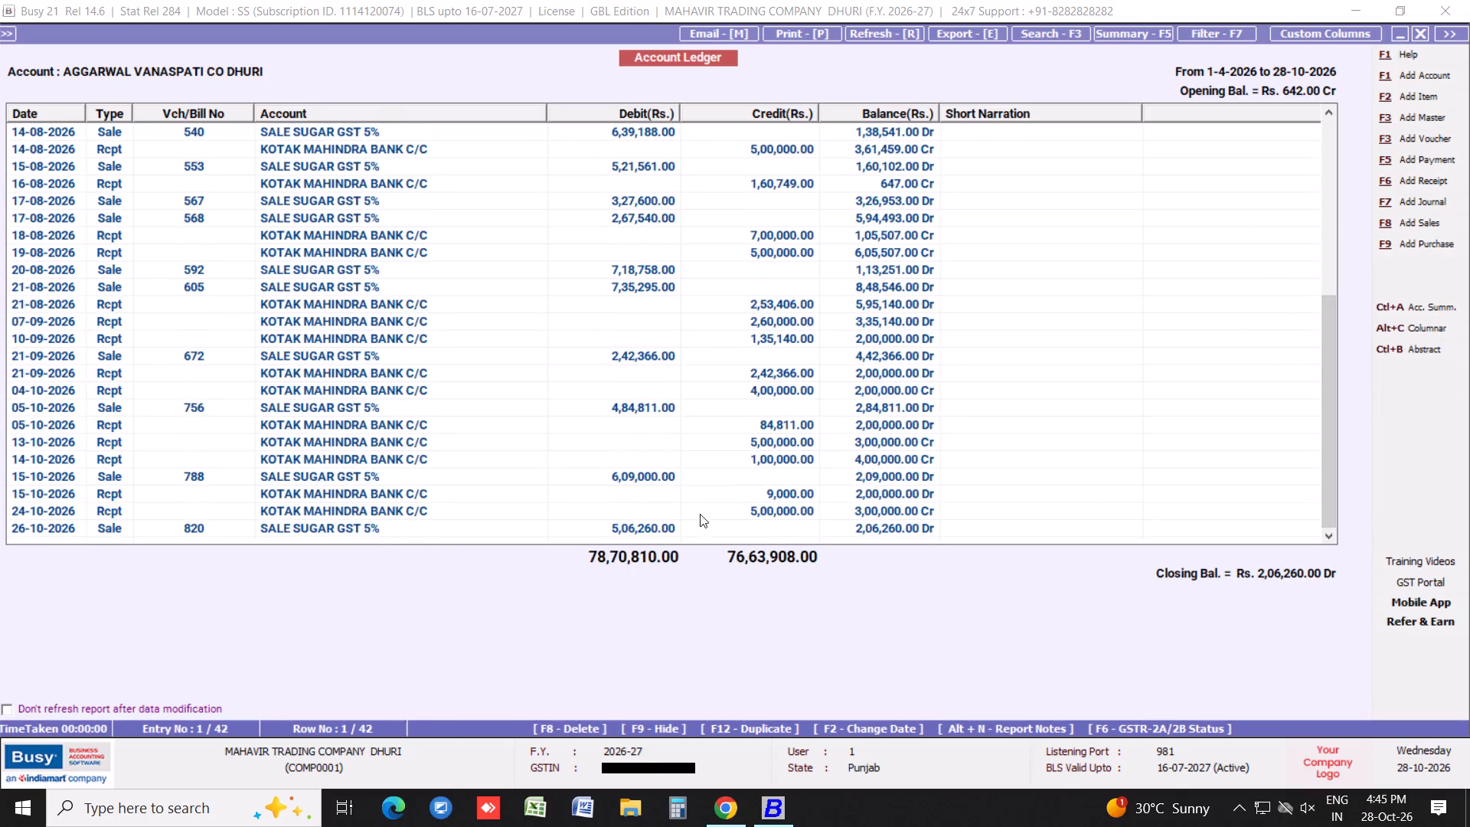
scroll(864, 463, "down", 8)
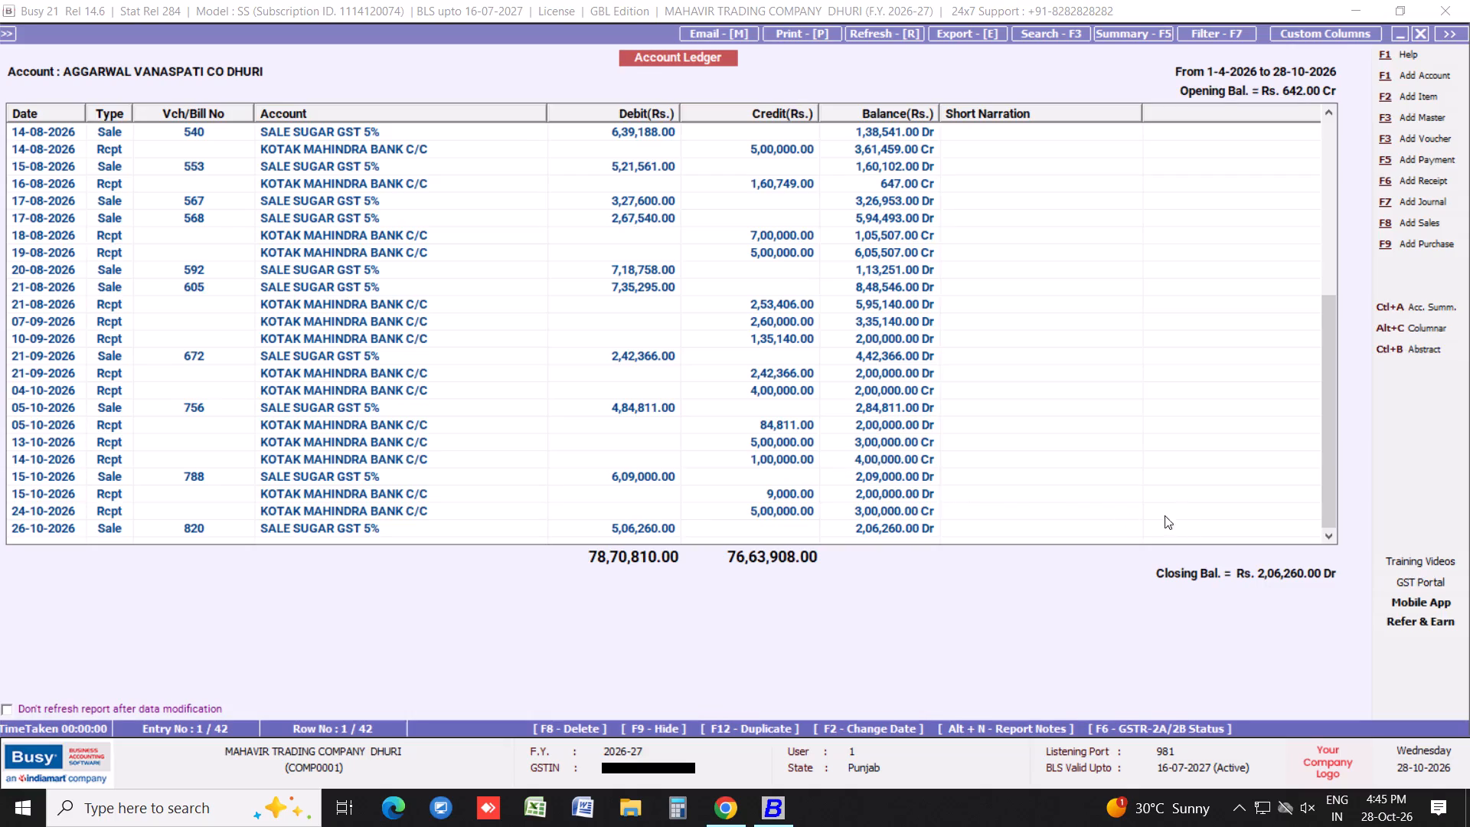
left_click_drag(1330, 506, 1323, 523)
scroll(1013, 473, "down", 2)
scroll(697, 466, "down", 1)
scroll(878, 528, "down", 10)
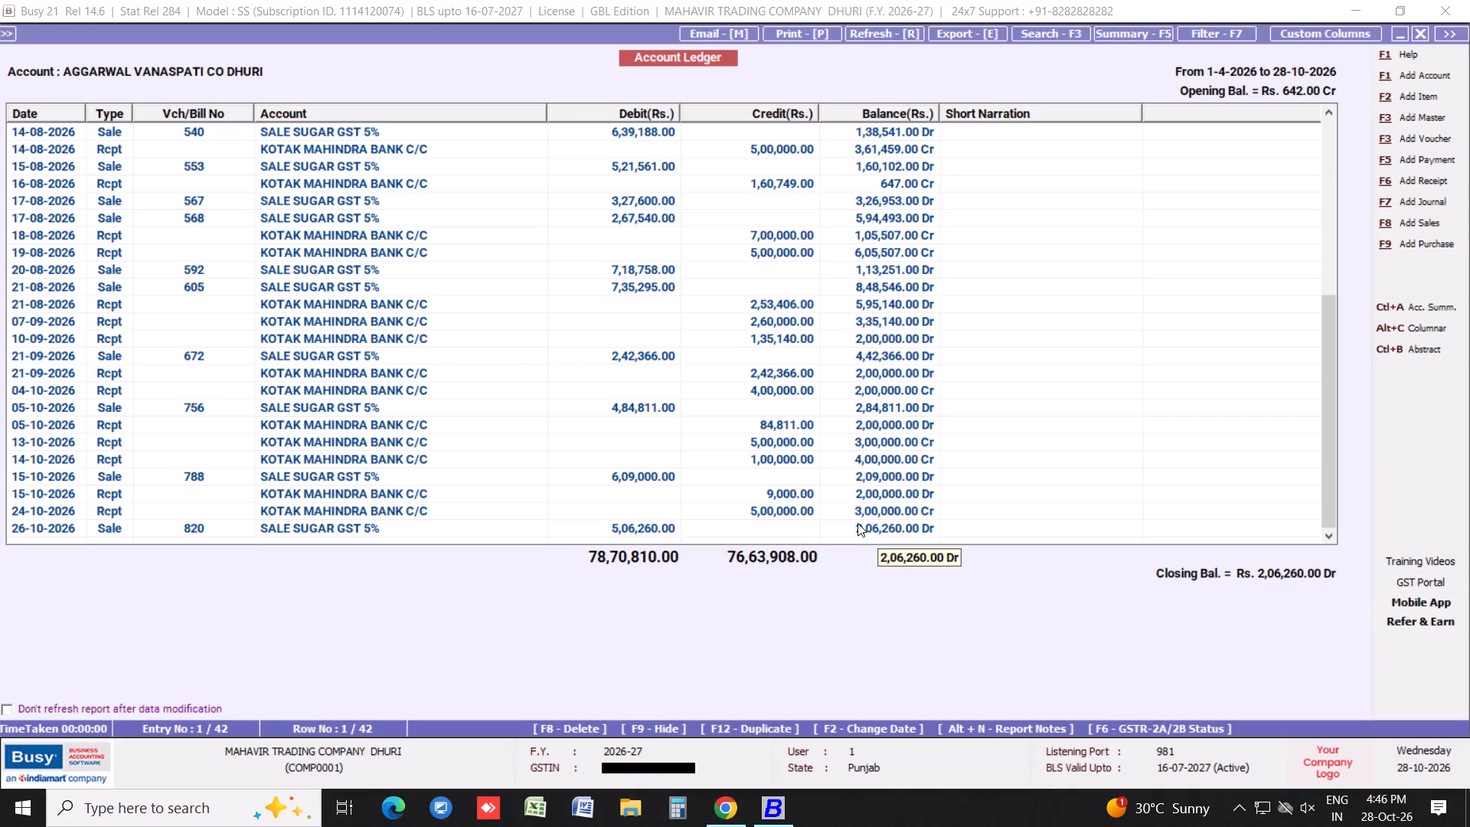
scroll(873, 512, "down", 3)
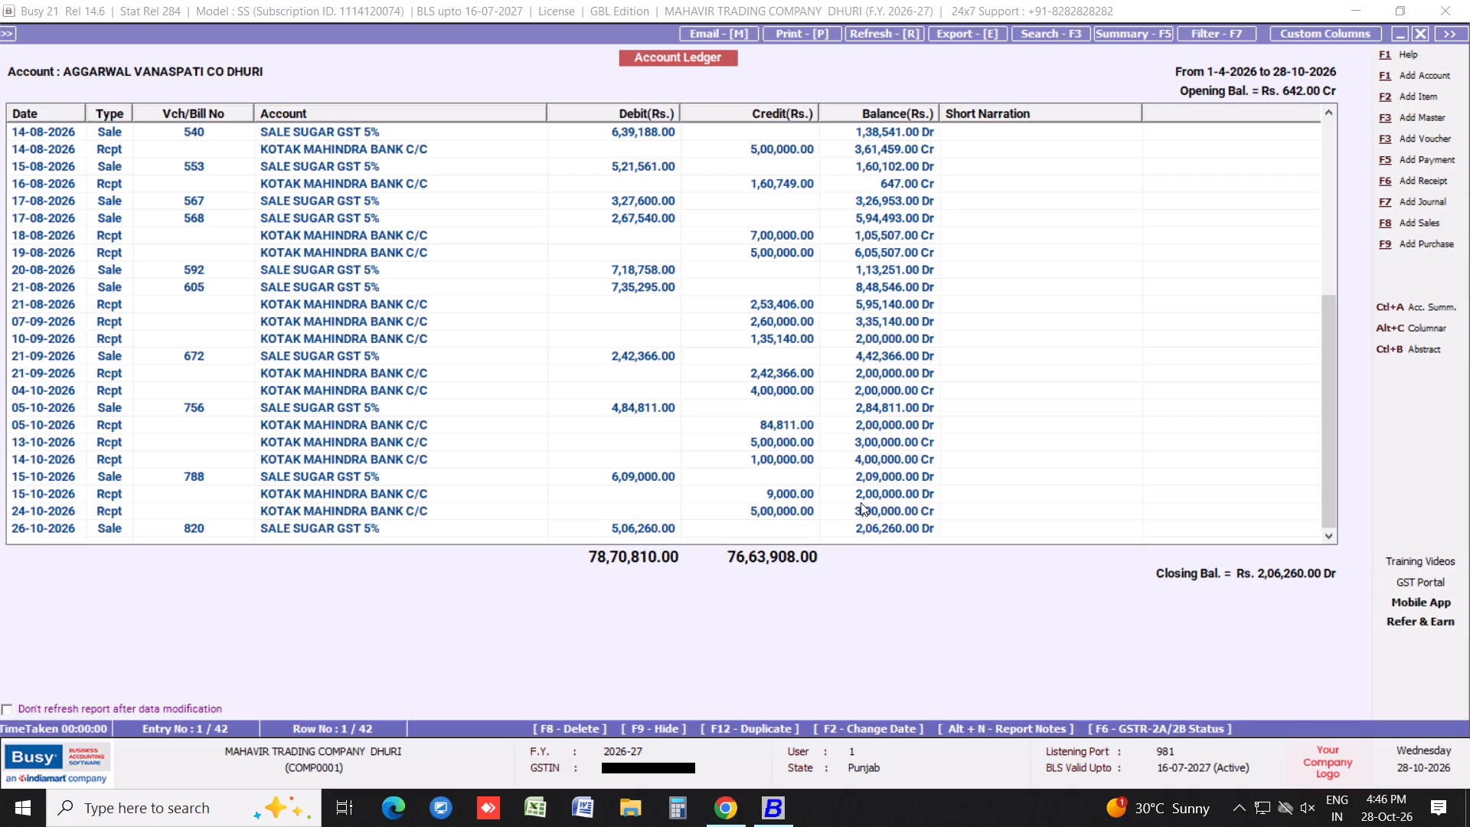
left_click(1419, 32)
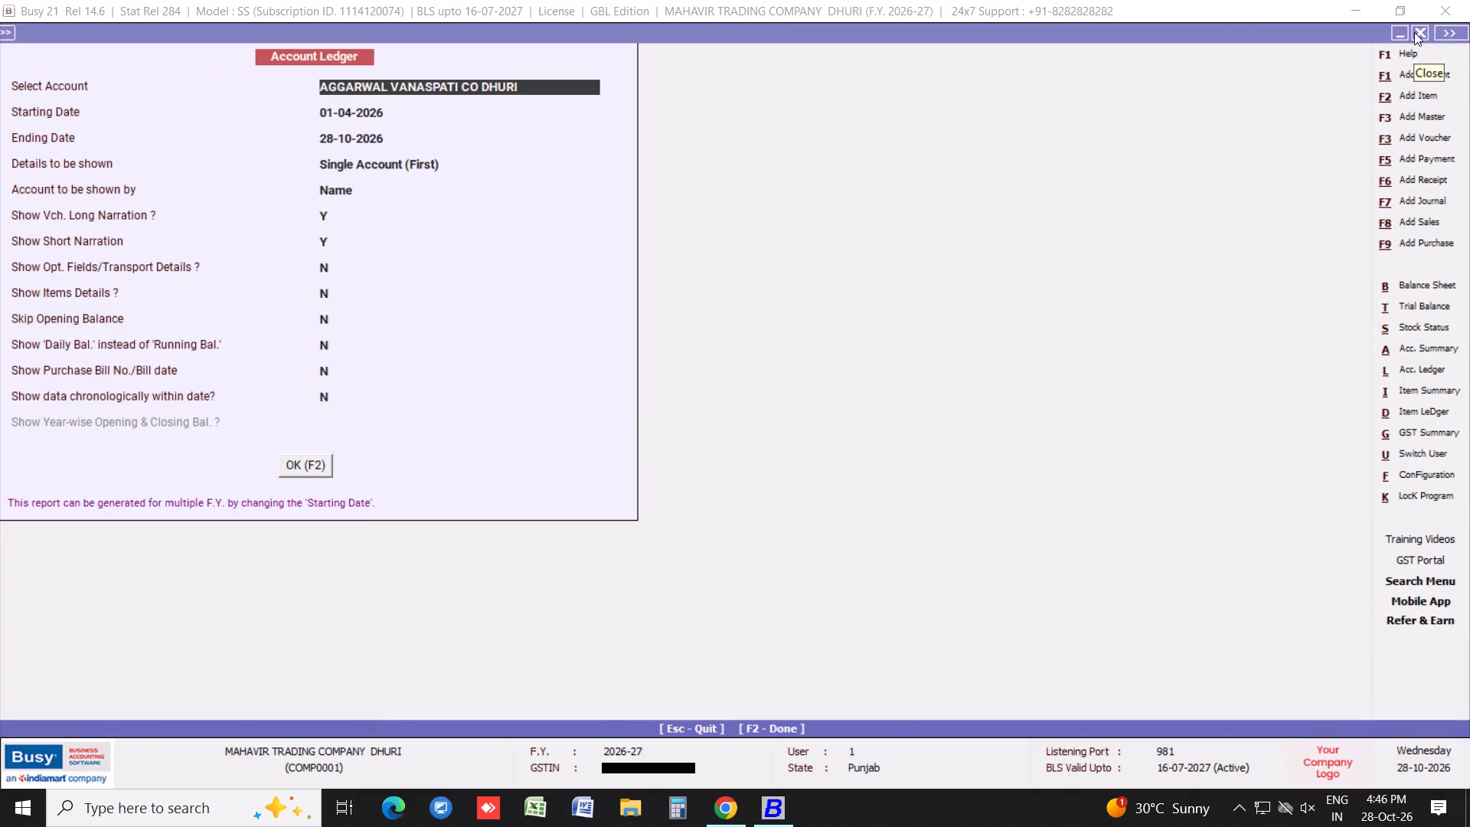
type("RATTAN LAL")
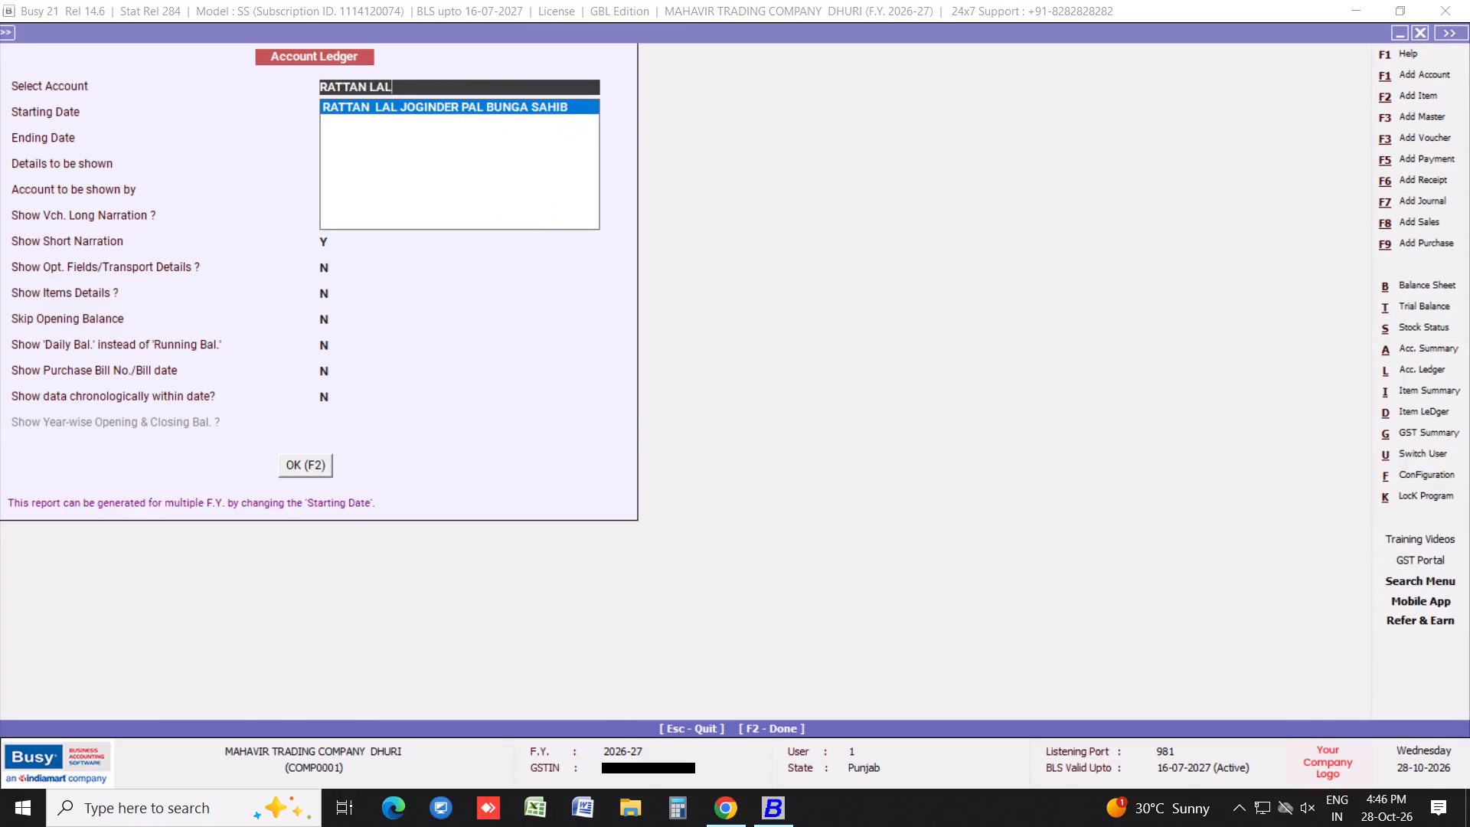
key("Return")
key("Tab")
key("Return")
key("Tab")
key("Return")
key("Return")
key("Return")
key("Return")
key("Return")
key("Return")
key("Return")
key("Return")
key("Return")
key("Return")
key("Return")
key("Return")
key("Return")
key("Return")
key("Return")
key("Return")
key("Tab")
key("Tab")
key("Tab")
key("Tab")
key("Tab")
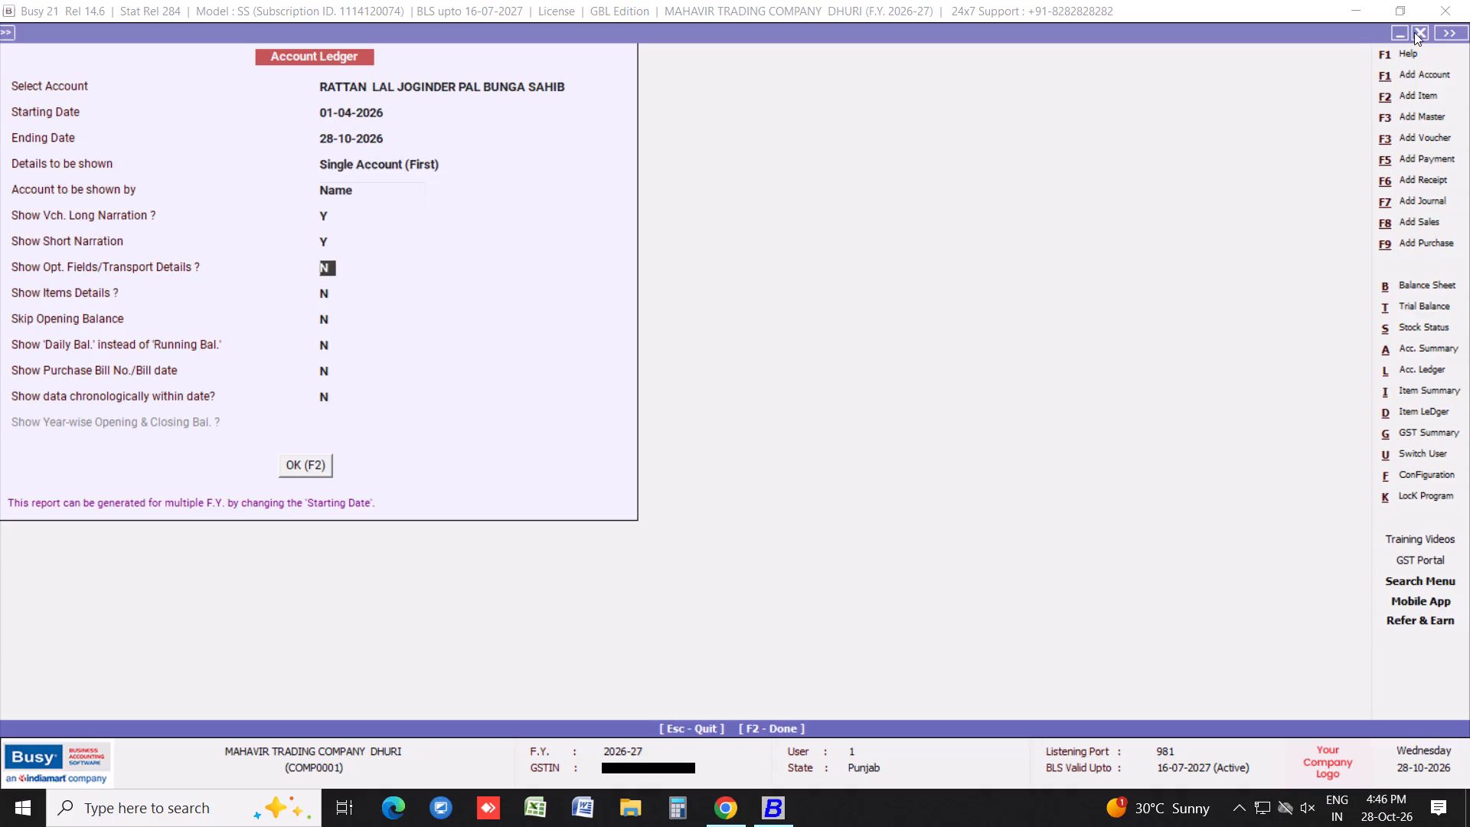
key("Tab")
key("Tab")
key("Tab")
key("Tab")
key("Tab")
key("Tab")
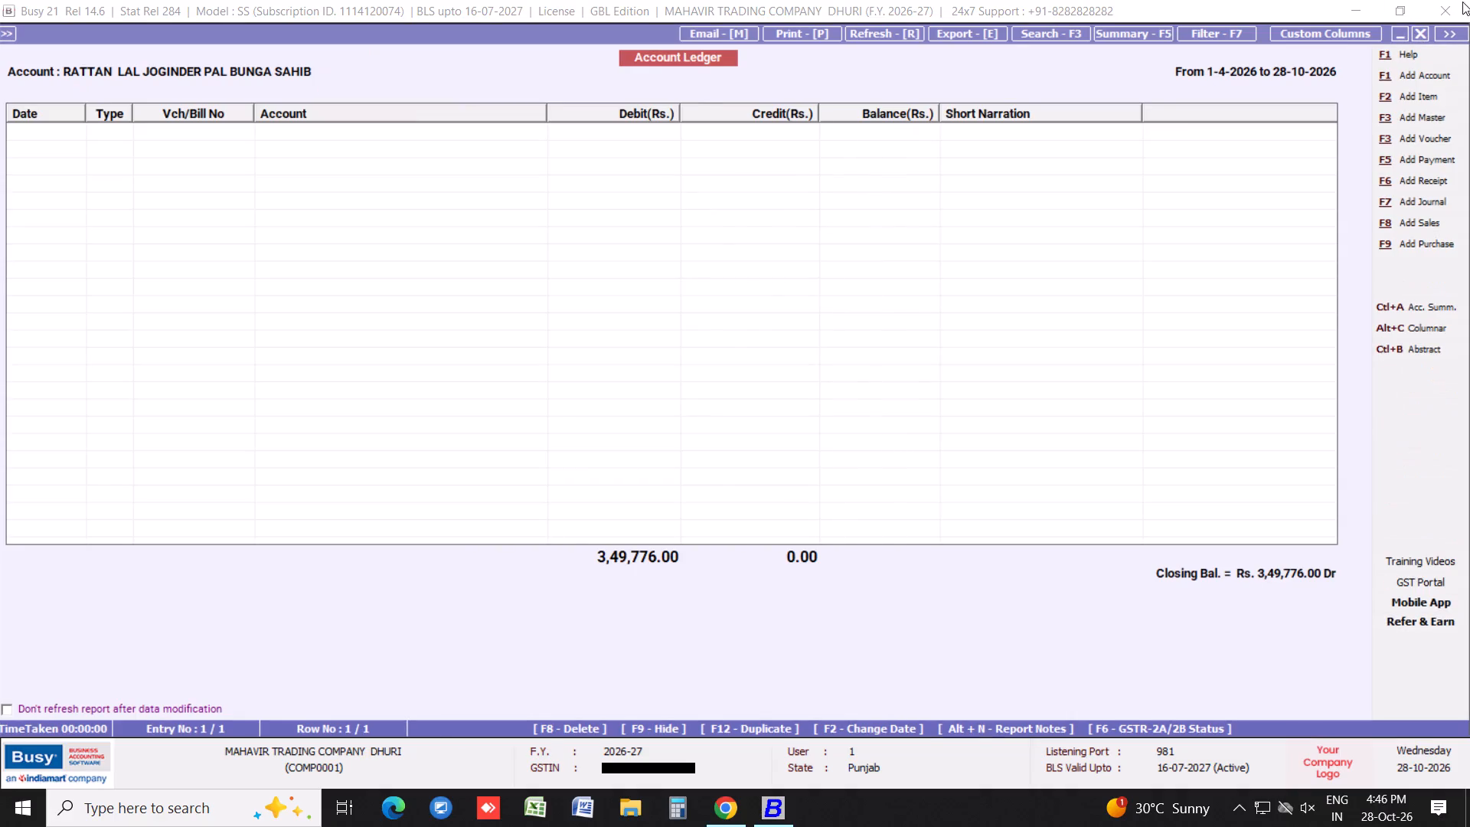
triple_click(1424, 31)
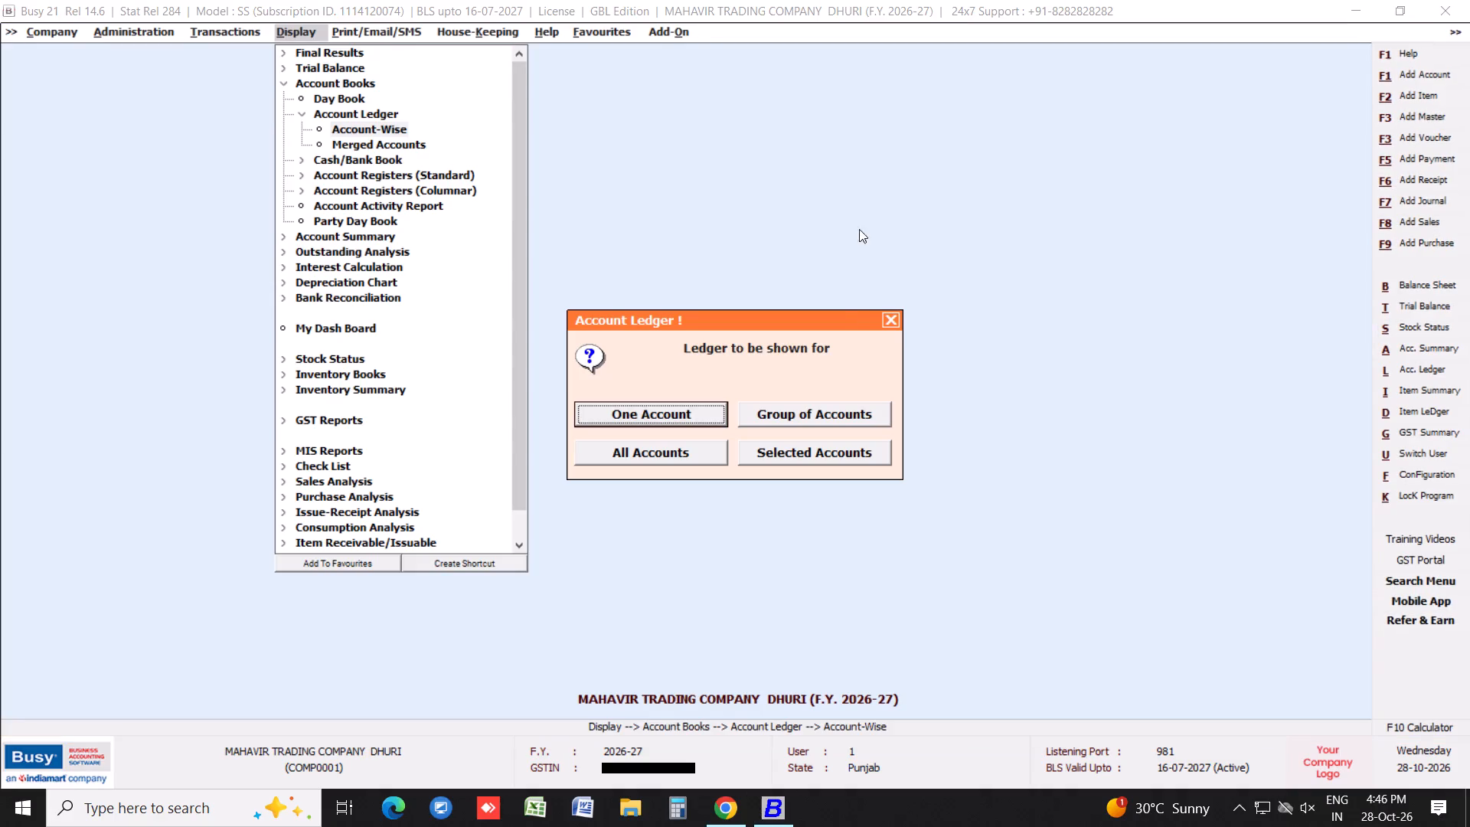
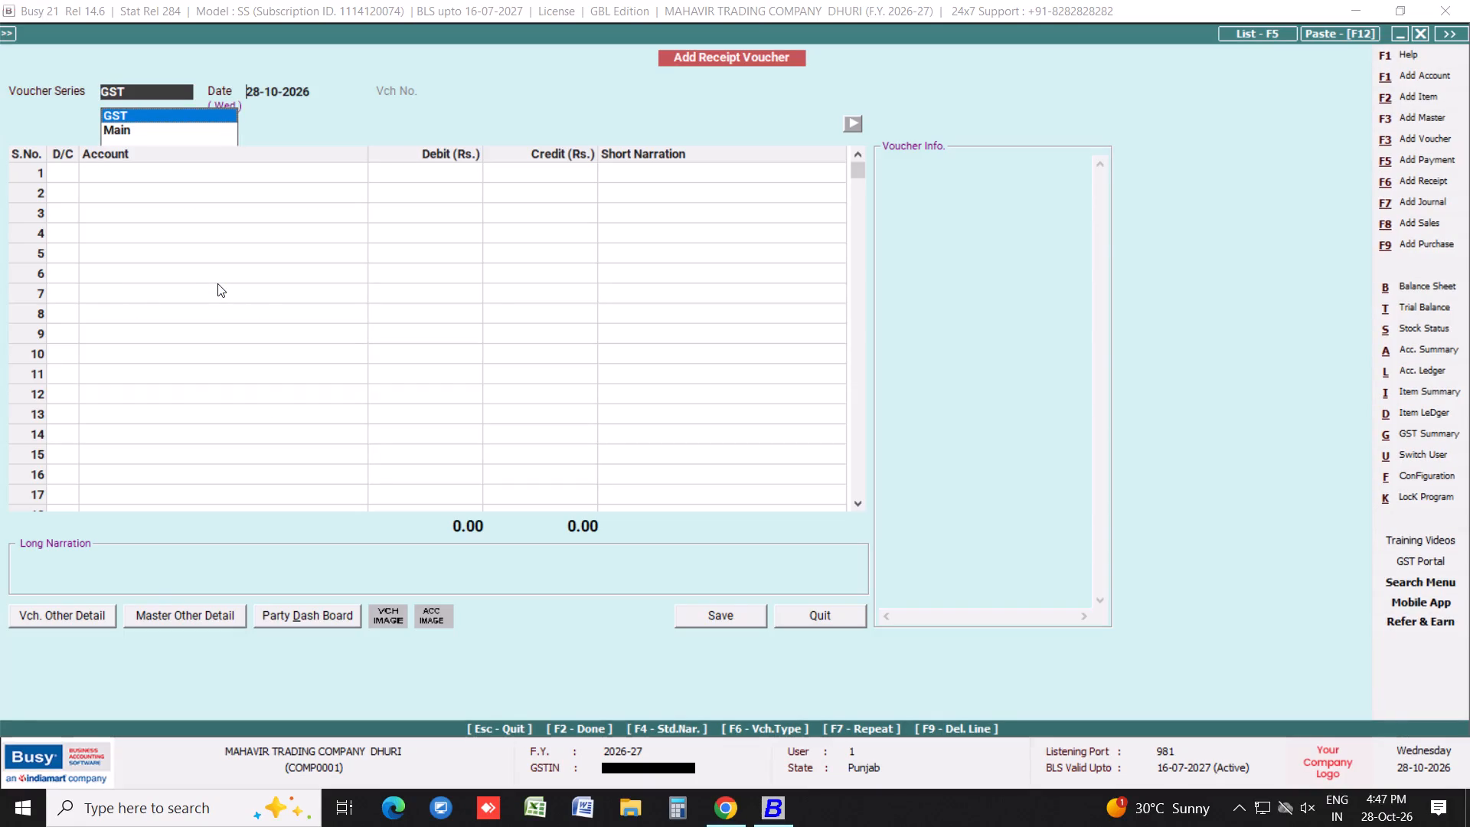
In a GST receipt voucher dated 27-10-2026, credit SAMRAT TRADING COMPANY, BHOGPUR with Rs. 9,00,000.00, leaving the short narration blank.
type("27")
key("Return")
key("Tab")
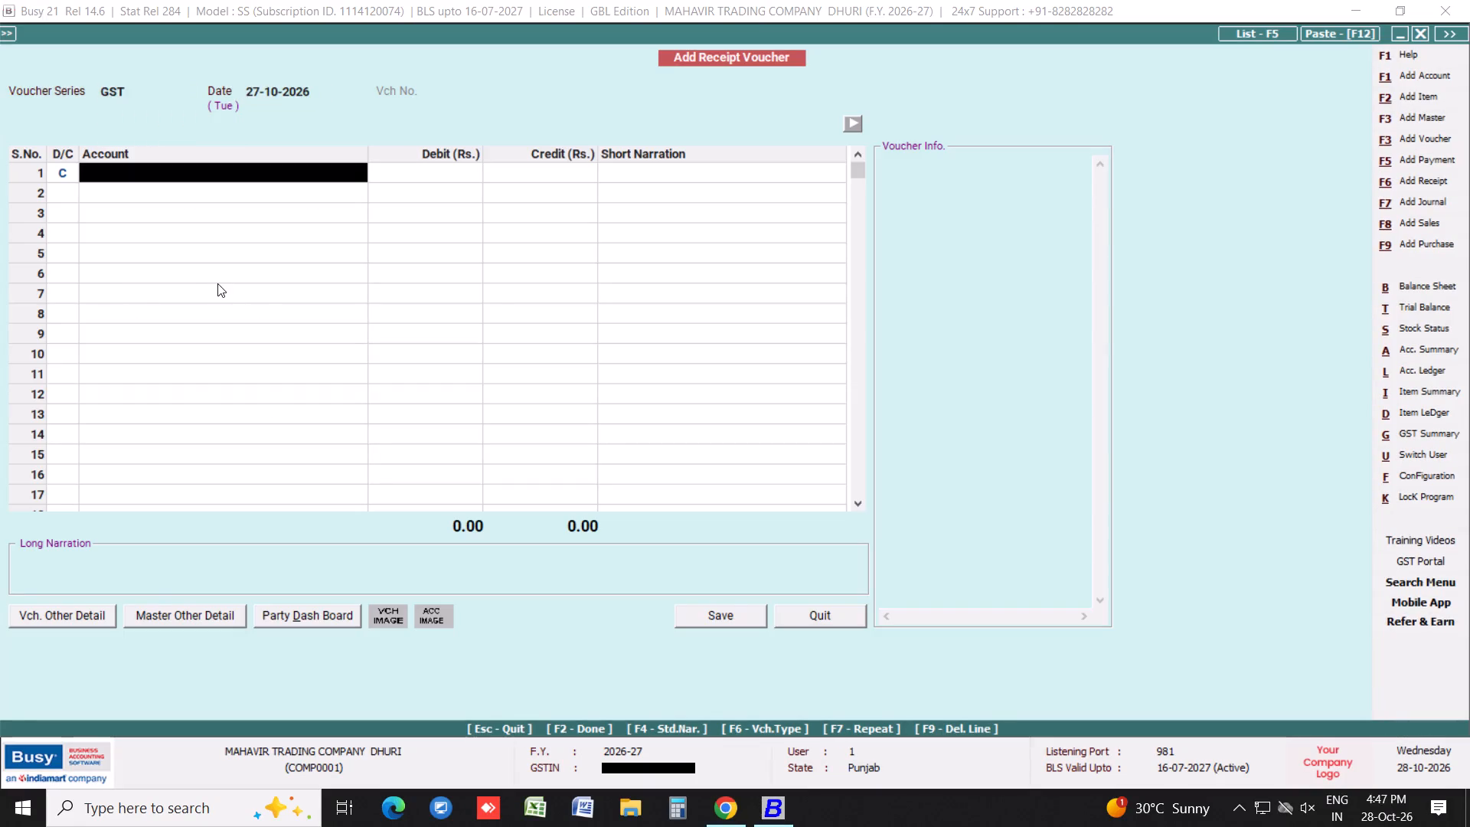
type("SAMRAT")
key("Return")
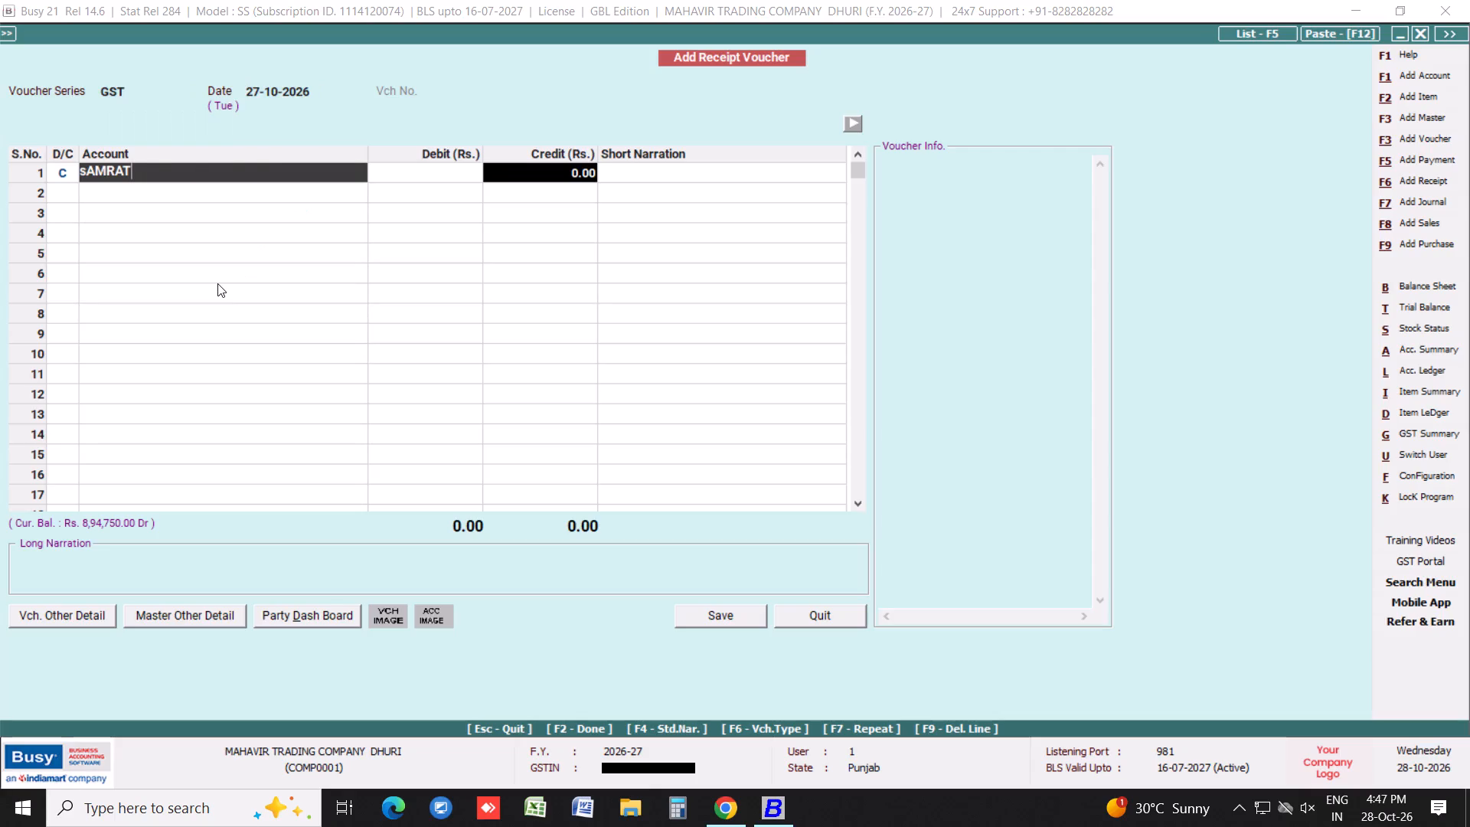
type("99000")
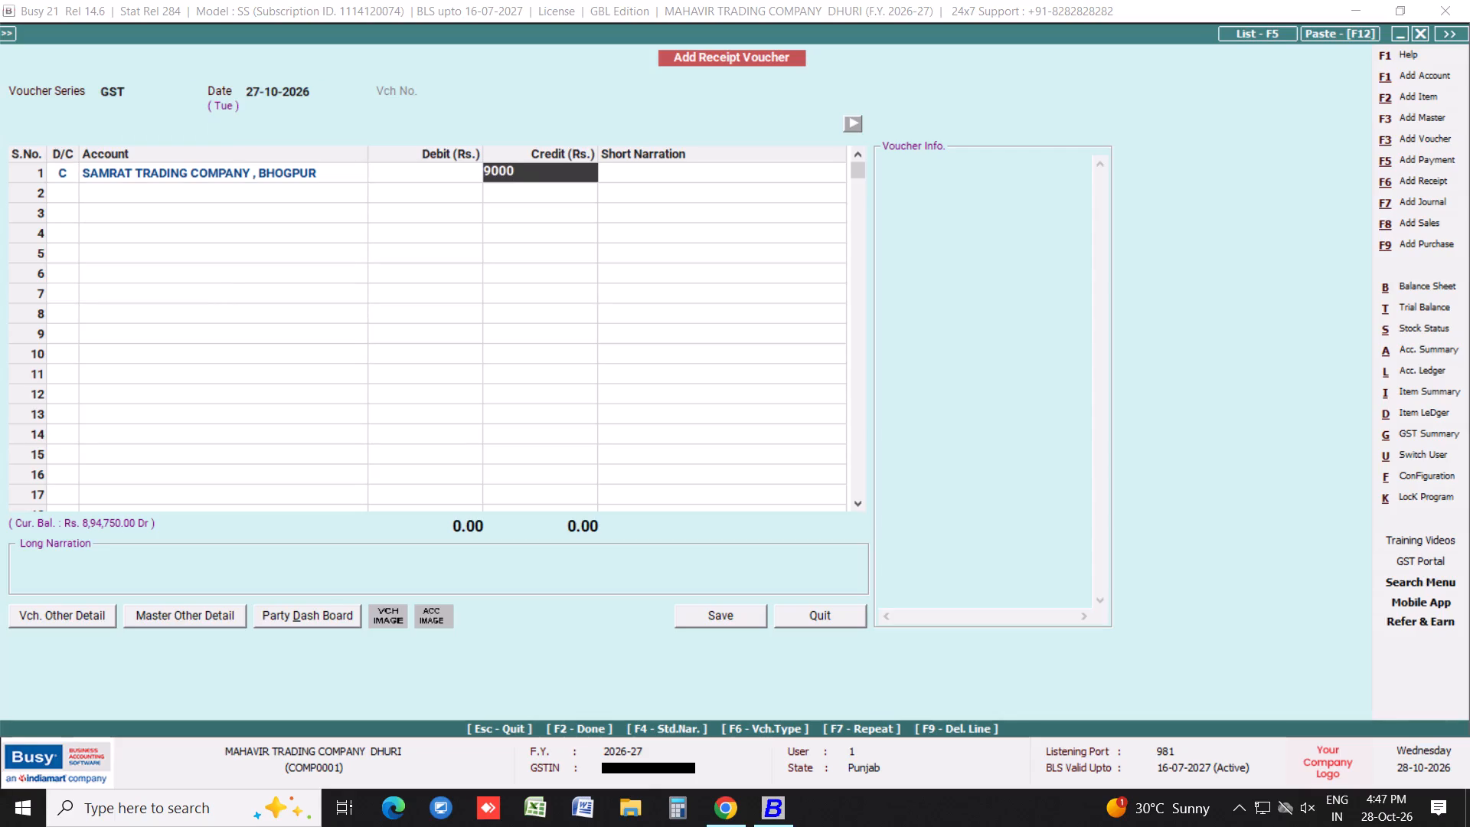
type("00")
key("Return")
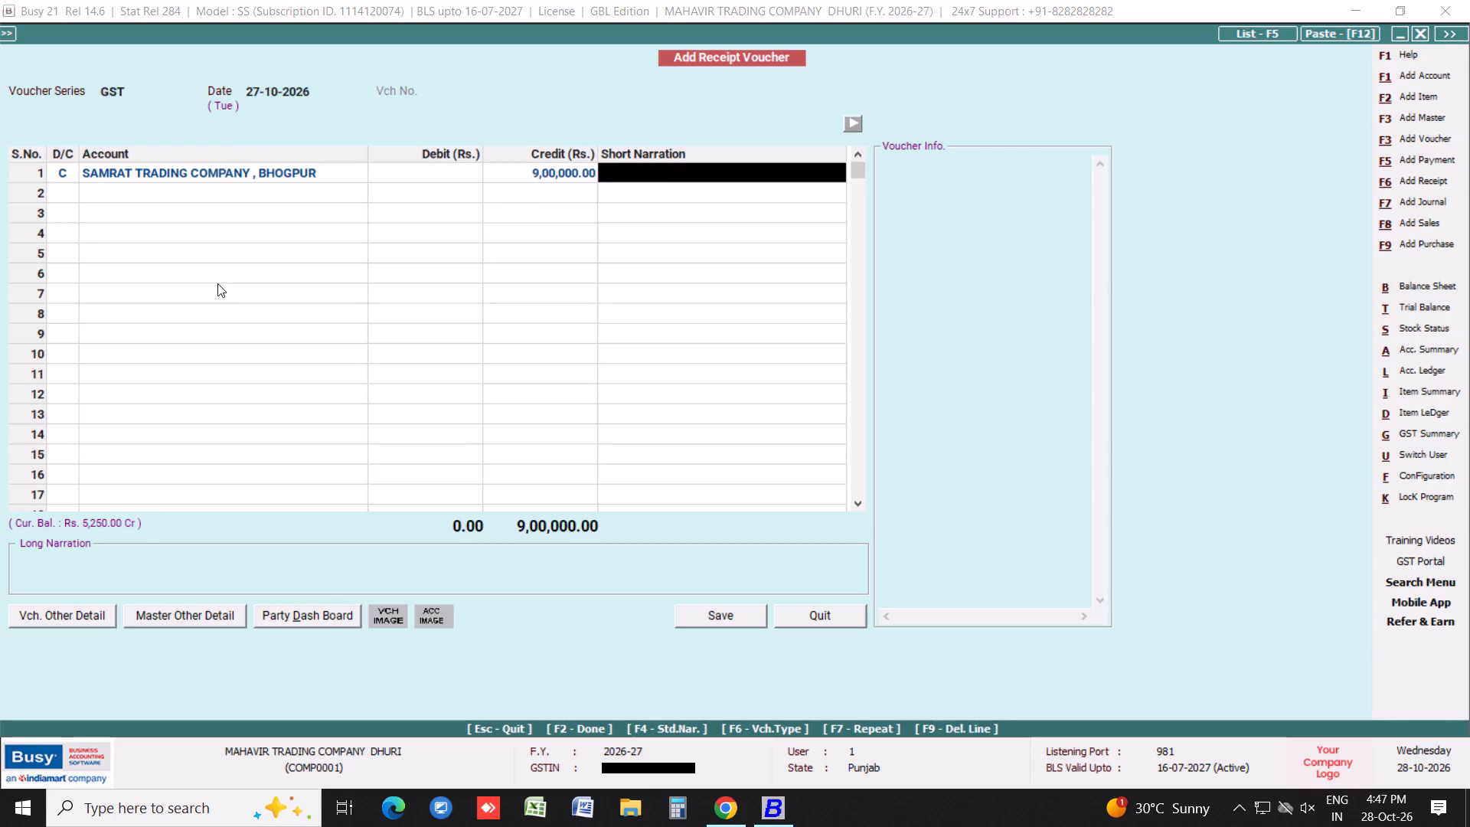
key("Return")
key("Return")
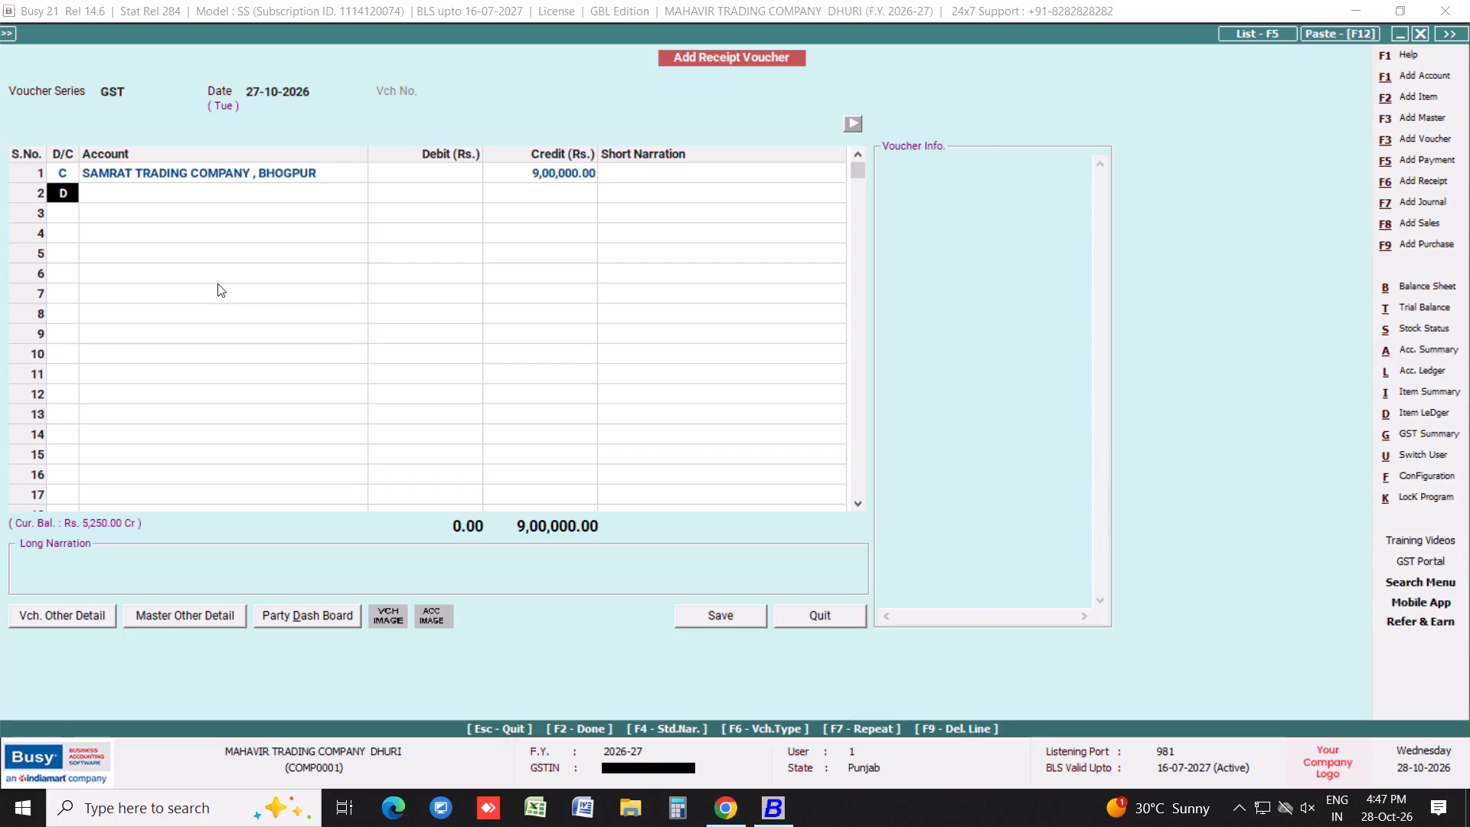
Enter the matching bank debit of Rs. 9,00,000.00, save the receipt voucher, and close the receipt entry screen.
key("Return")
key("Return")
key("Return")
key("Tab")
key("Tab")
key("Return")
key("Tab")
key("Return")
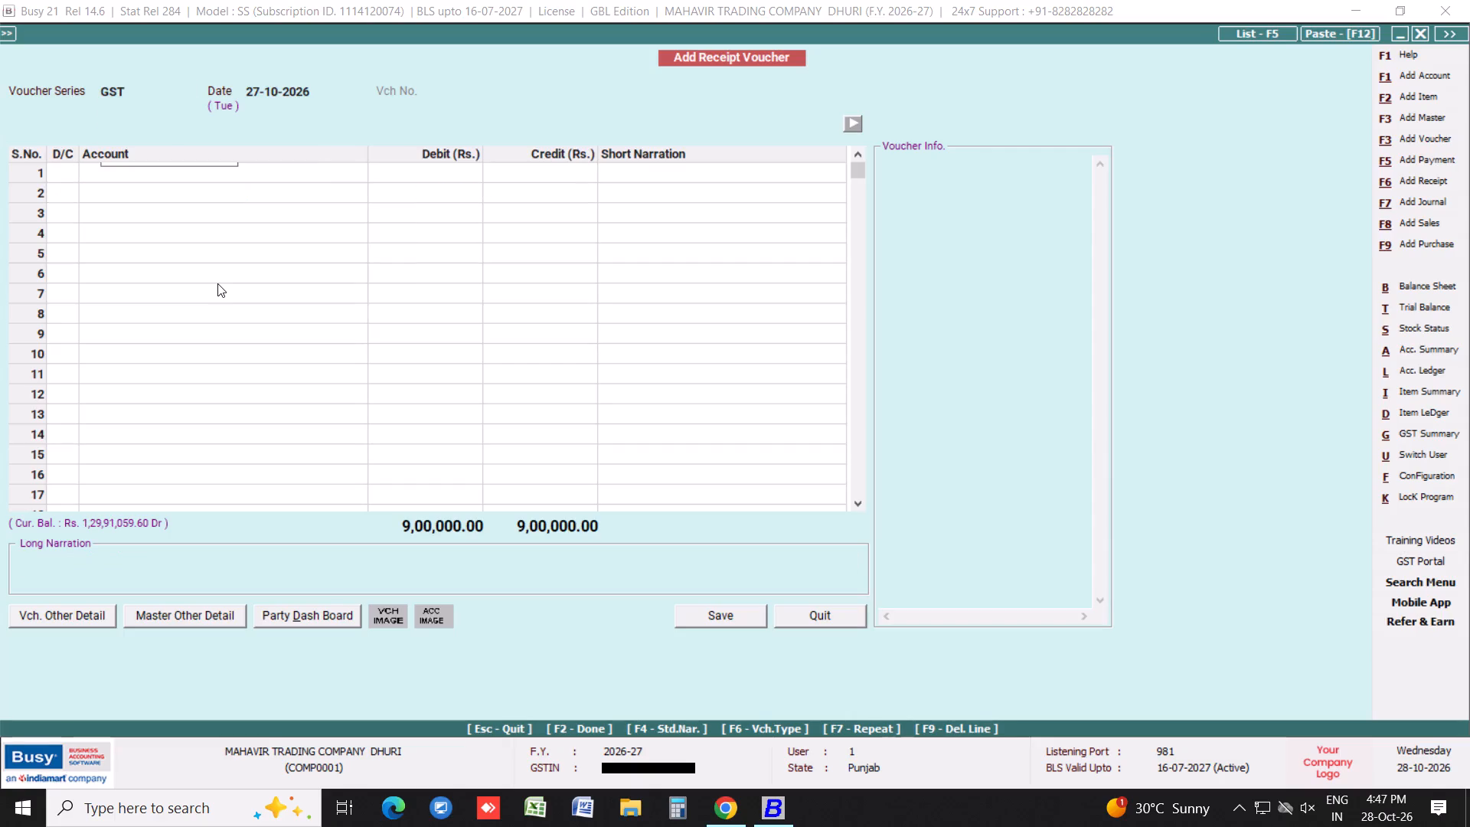
left_click(1416, 29)
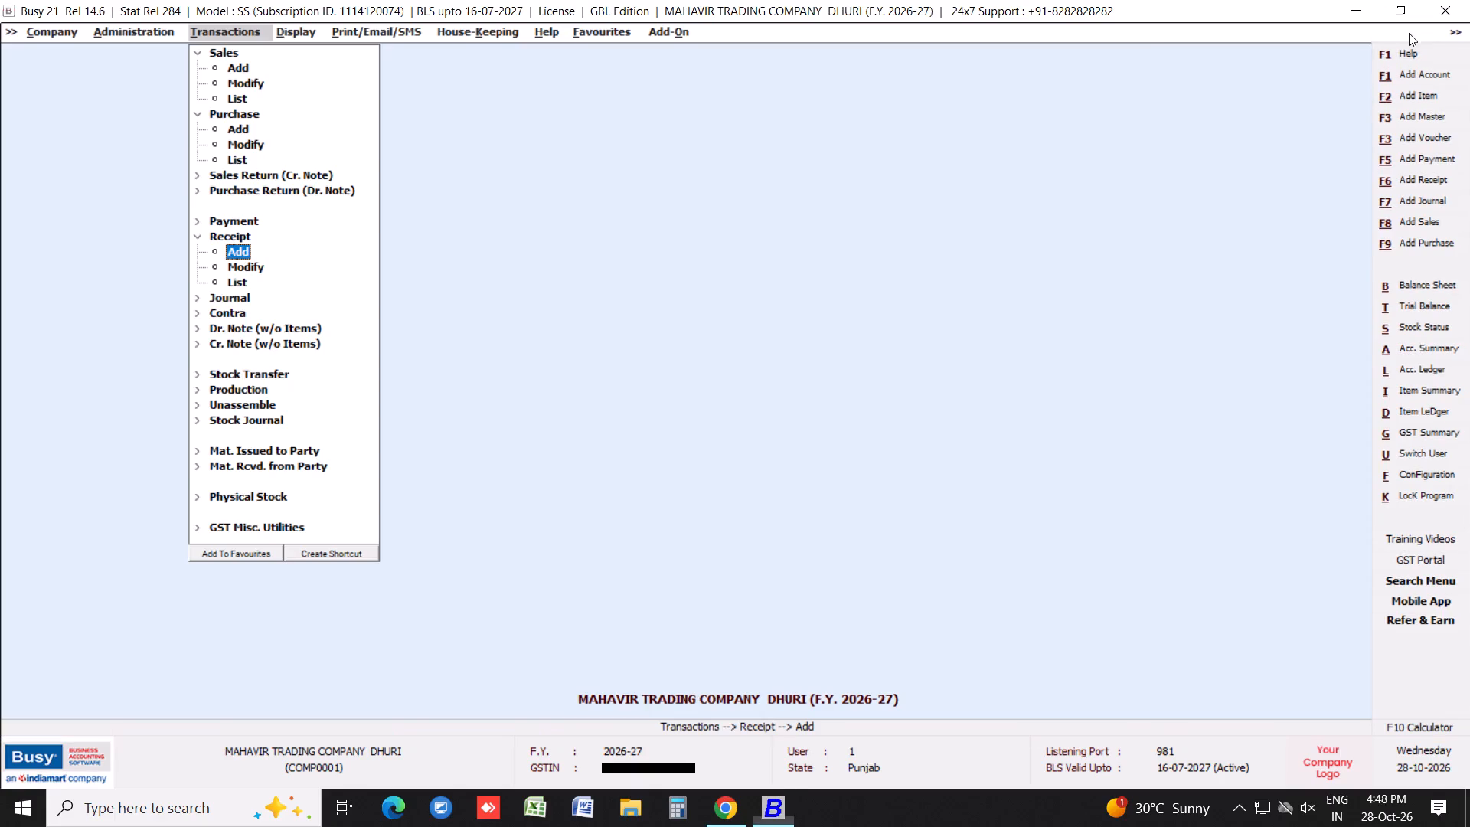
Generate the single-account ledger for SAMRAT TRADING COMPANY, BHOGPUR from 01-04-2026 to 28-10-2026, keeping the other report options as set.
left_click(307, 31)
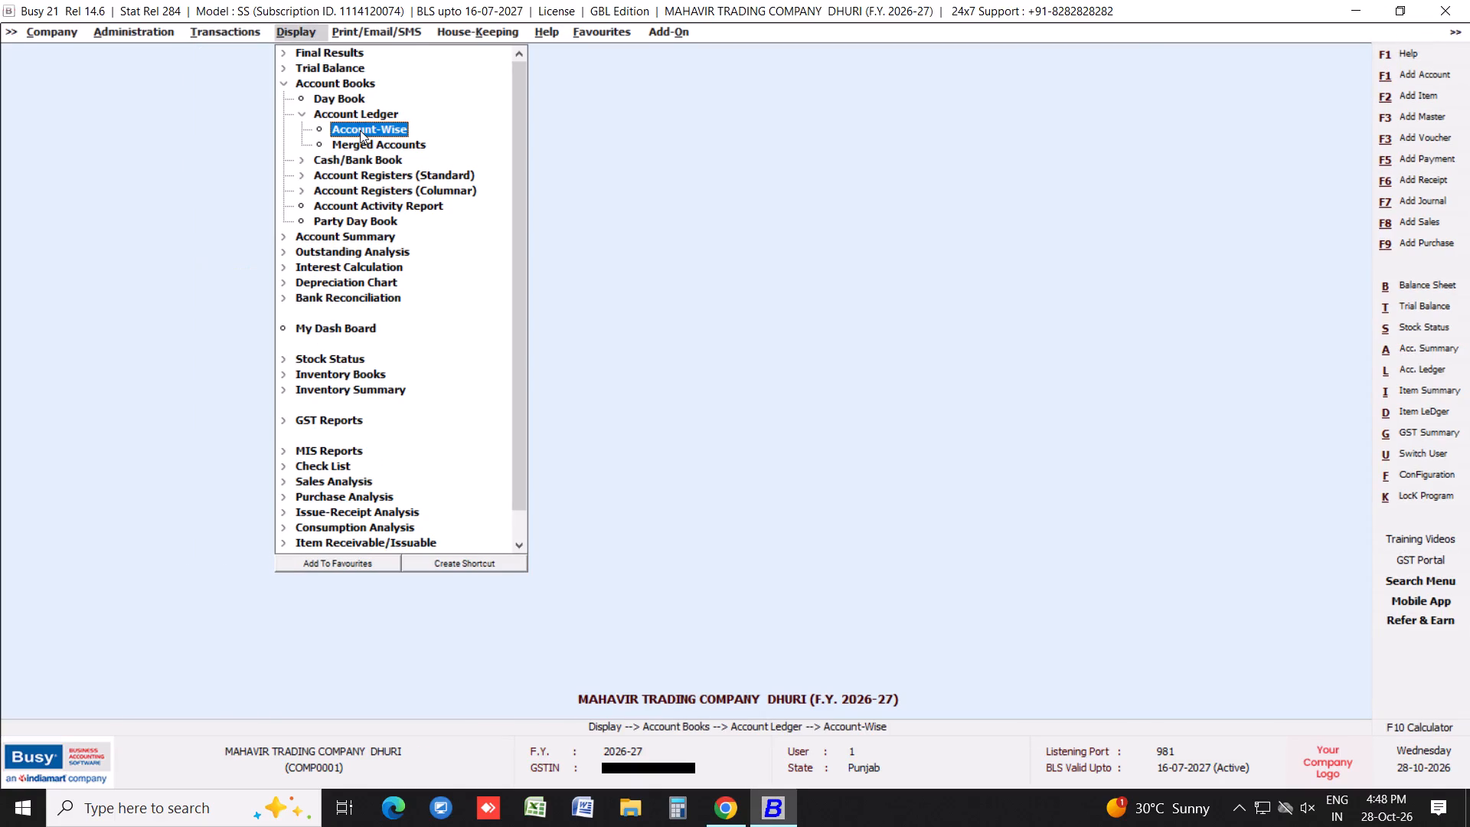
left_click(360, 130)
left_click(648, 432)
left_click(643, 407)
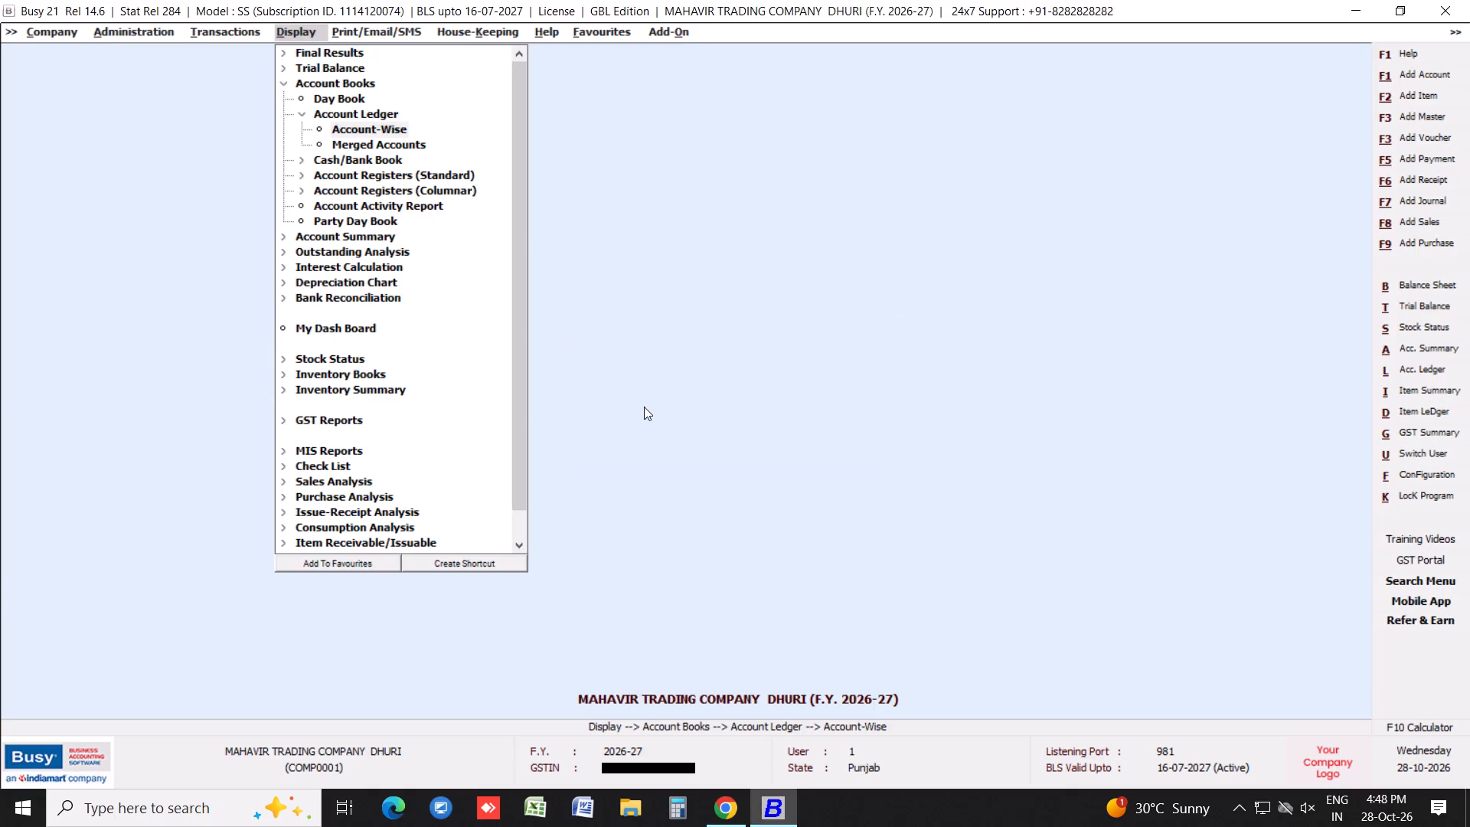
type("SAMRAT")
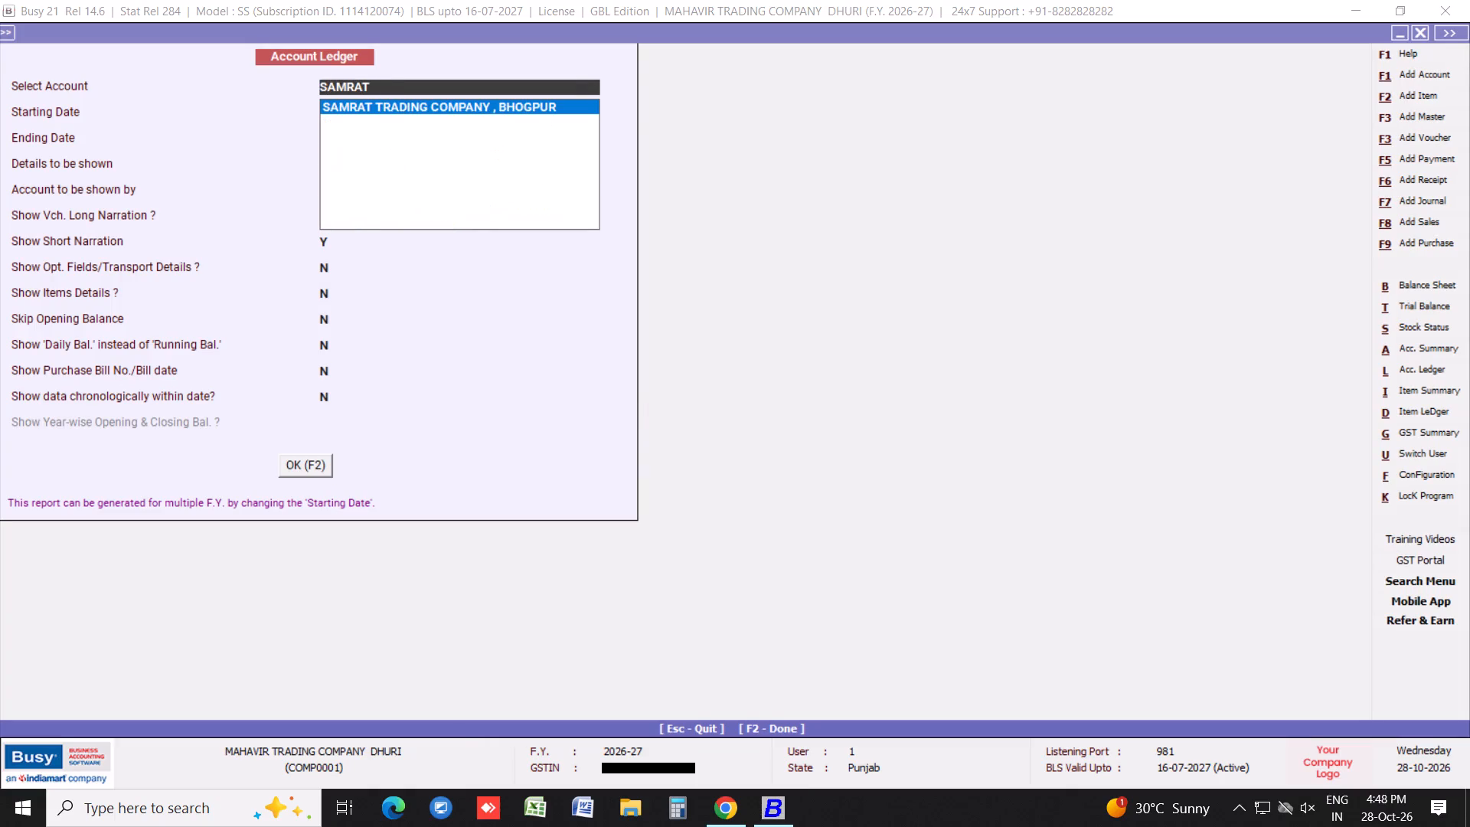
key("Return")
key("Tab")
key("Tab")
key("Return")
key("Tab")
key("Return")
key("Return")
key("Tab")
key("Tab")
key("Return")
key("Return")
key("Tab")
key("Return")
key("Tab")
key("Return")
key("Tab")
key("Return")
key("Tab")
key("Return")
key("Tab")
key("Return")
key("Tab")
key("Return")
key("Tab")
key("Return")
key("Tab")
key("Return")
key("Return")
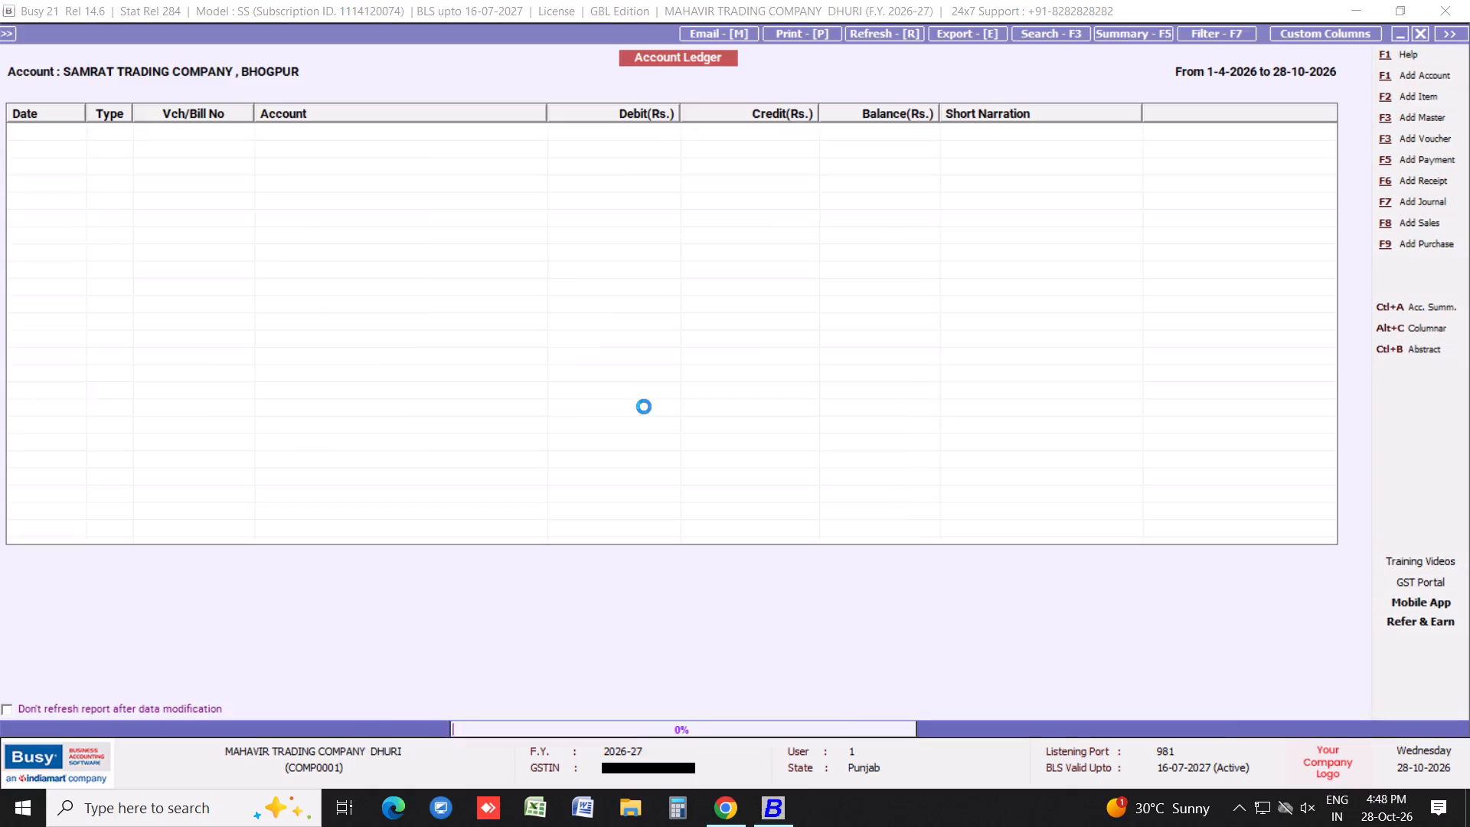
scroll(898, 410, "up", 1)
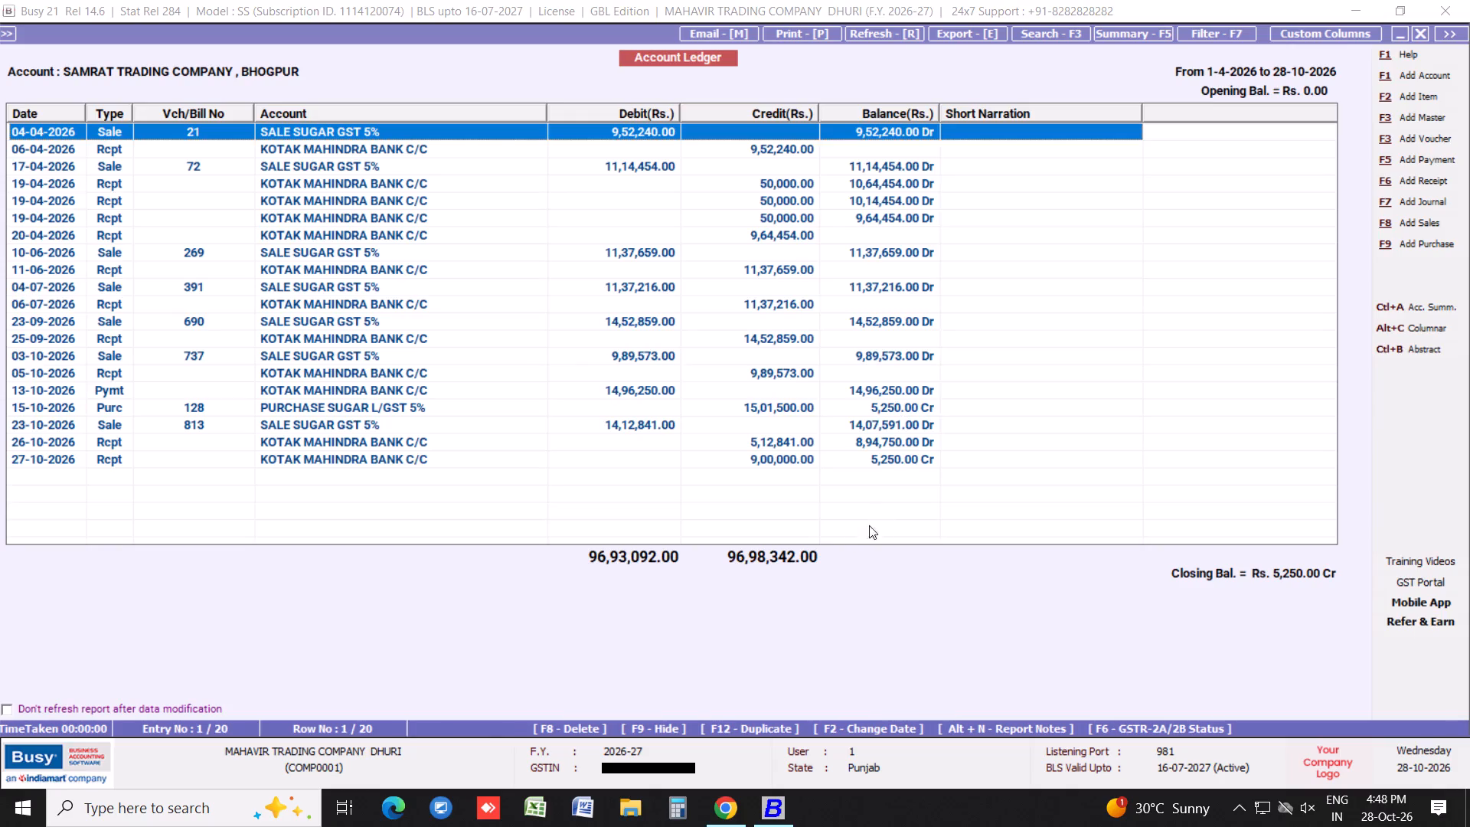
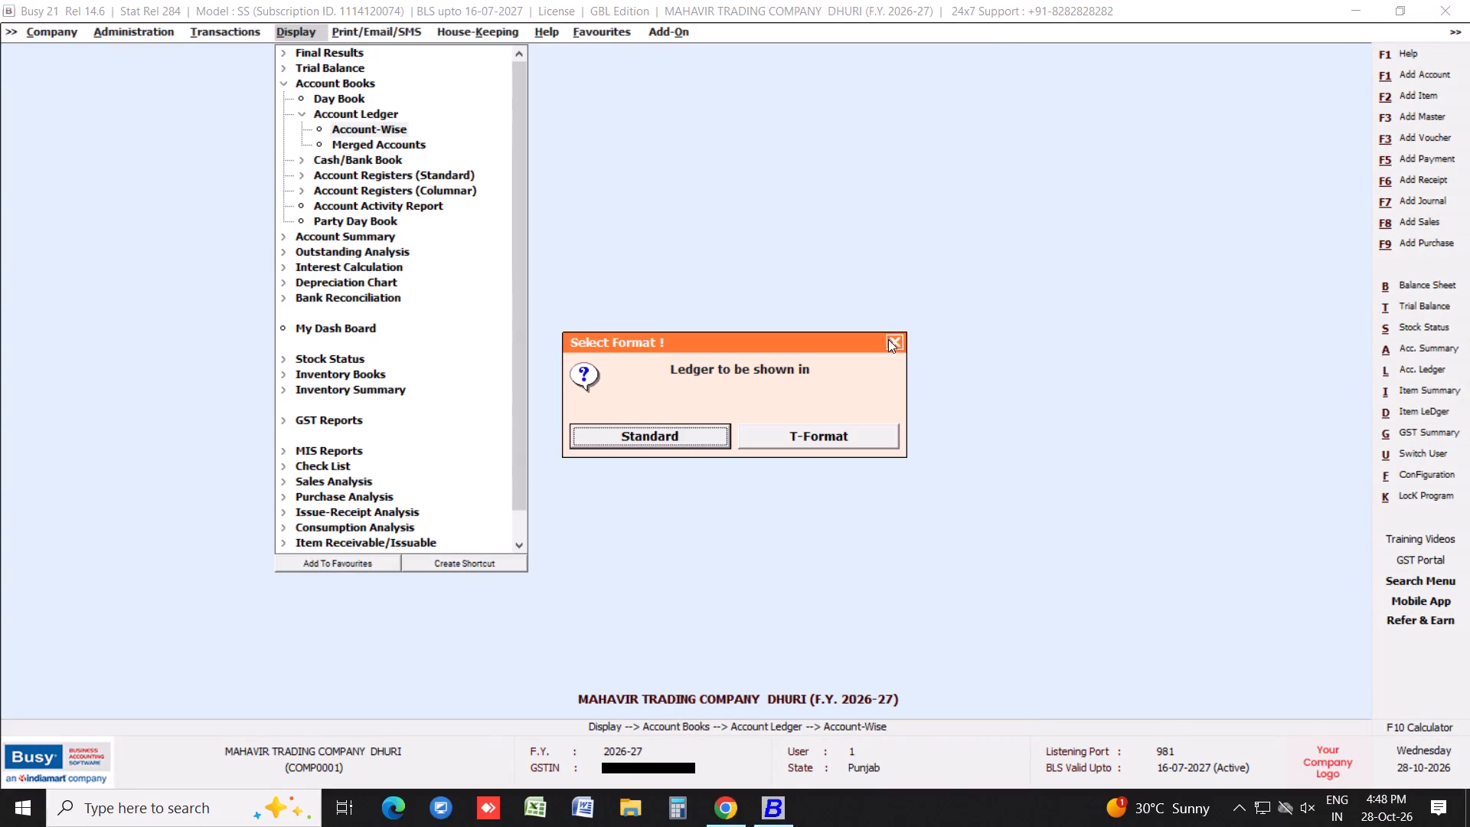
Start a new receipt voucher in the GST series dated 27-10-2026.
left_click(223, 32)
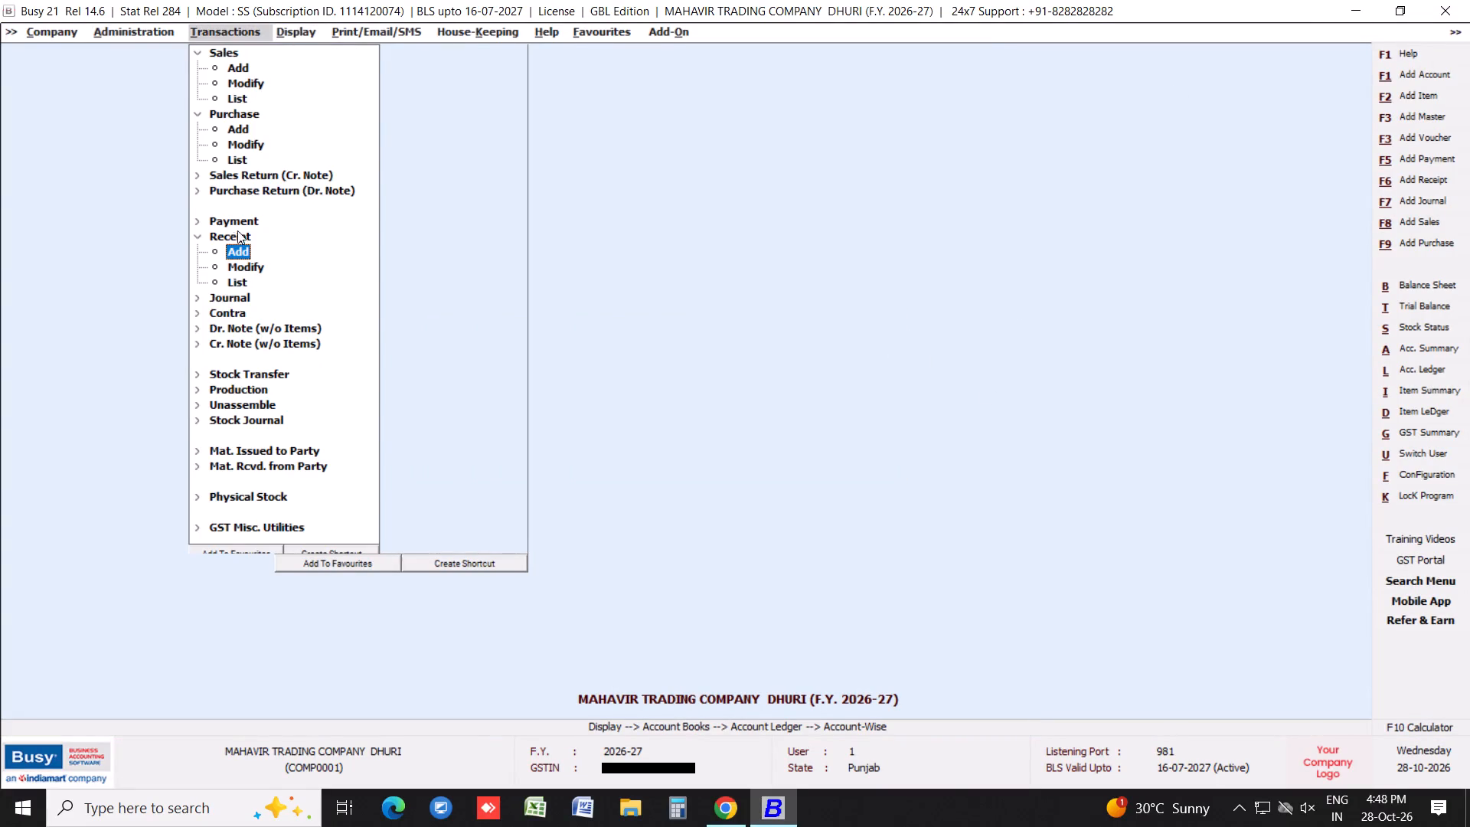
left_click(231, 250)
key("Return")
key("Tab")
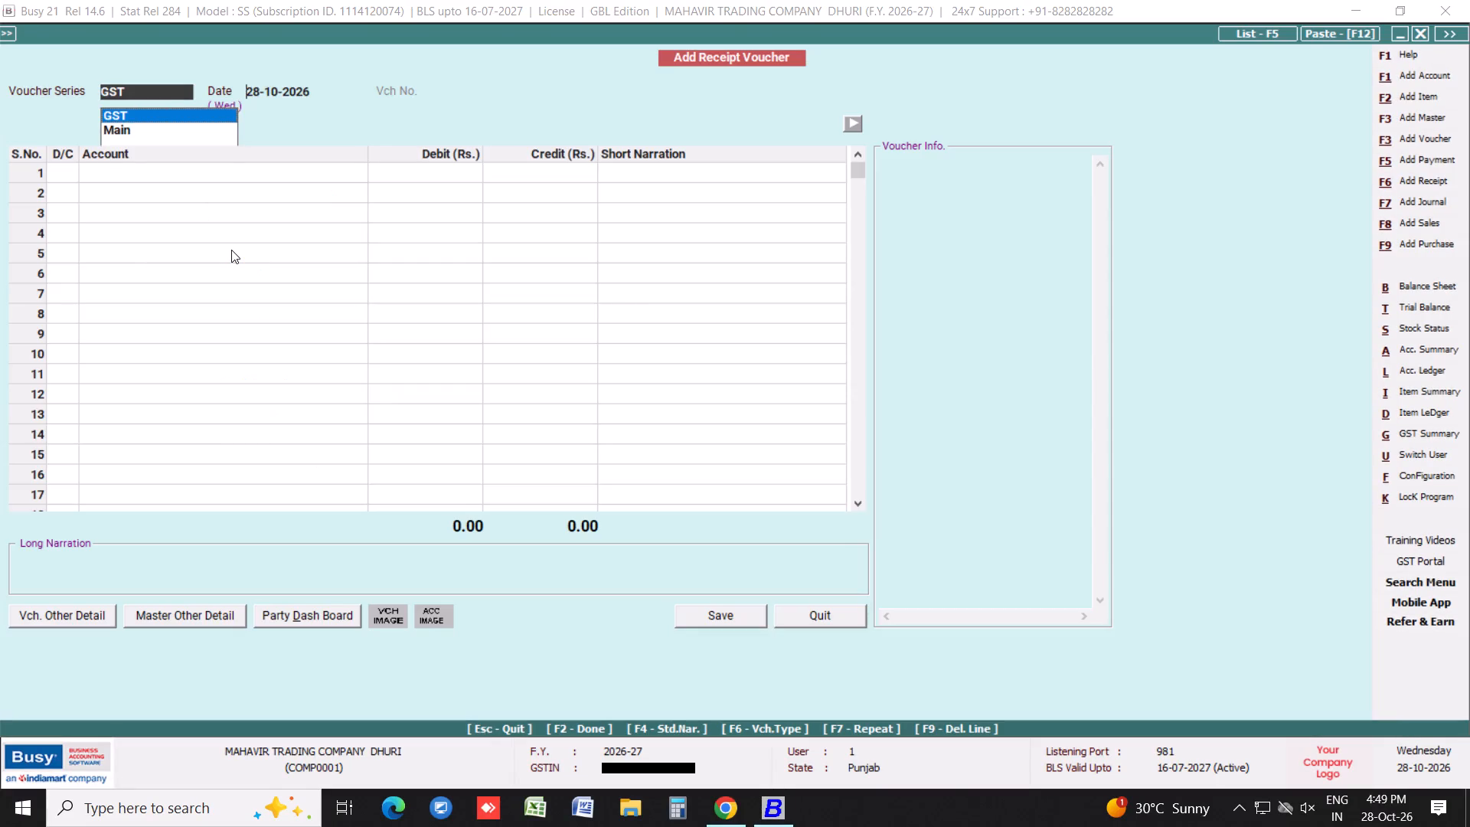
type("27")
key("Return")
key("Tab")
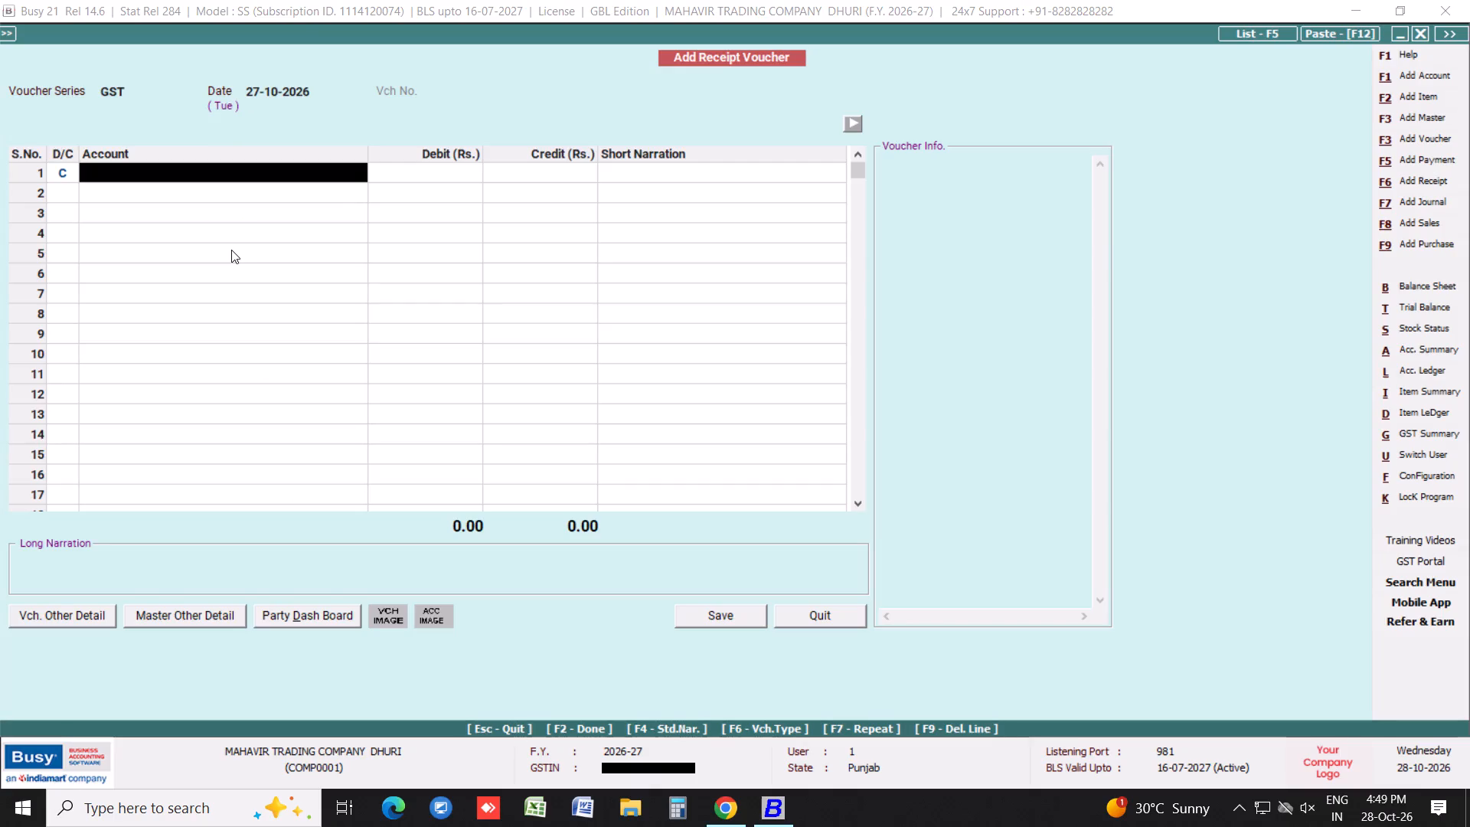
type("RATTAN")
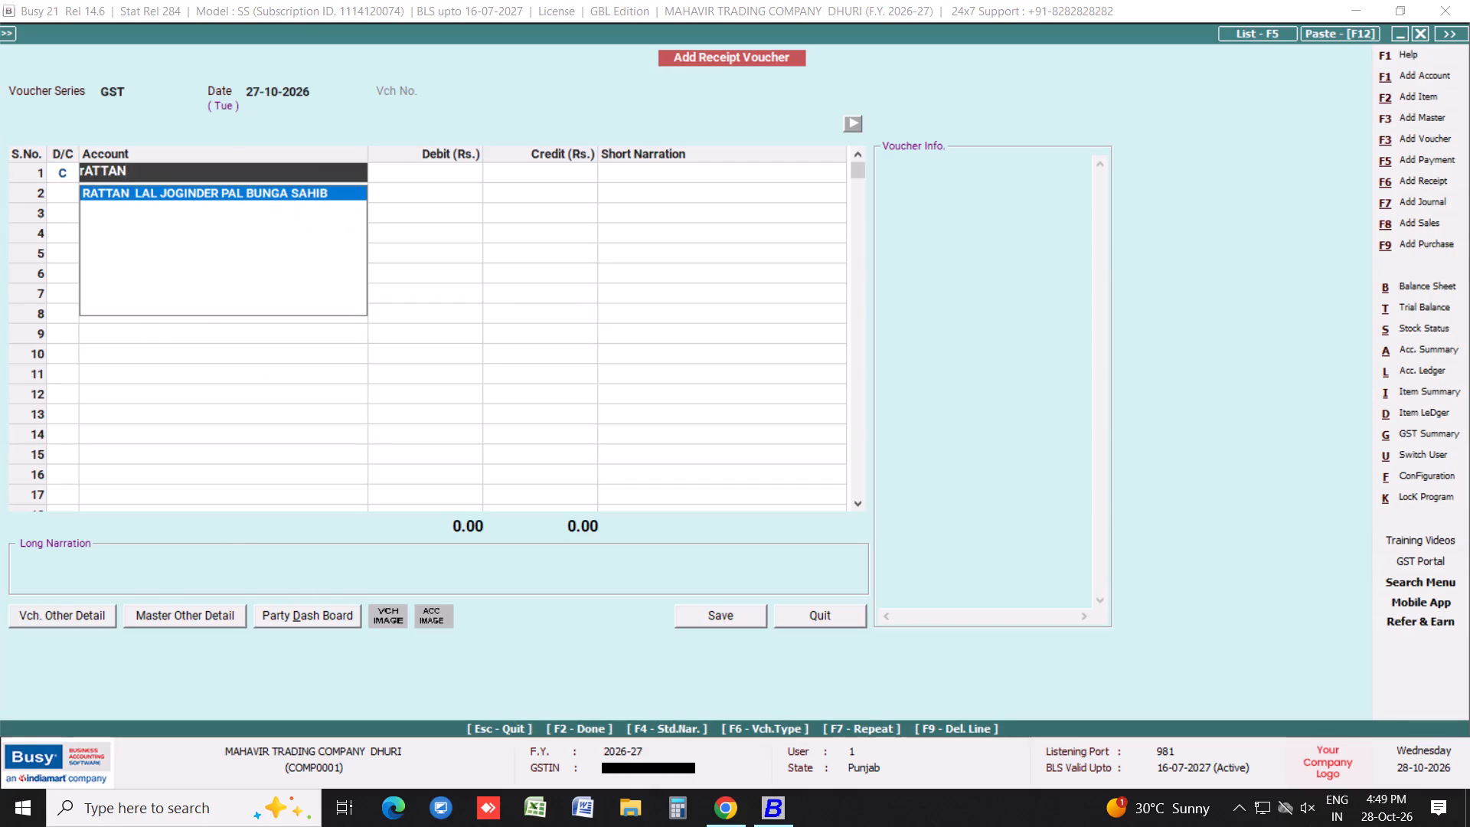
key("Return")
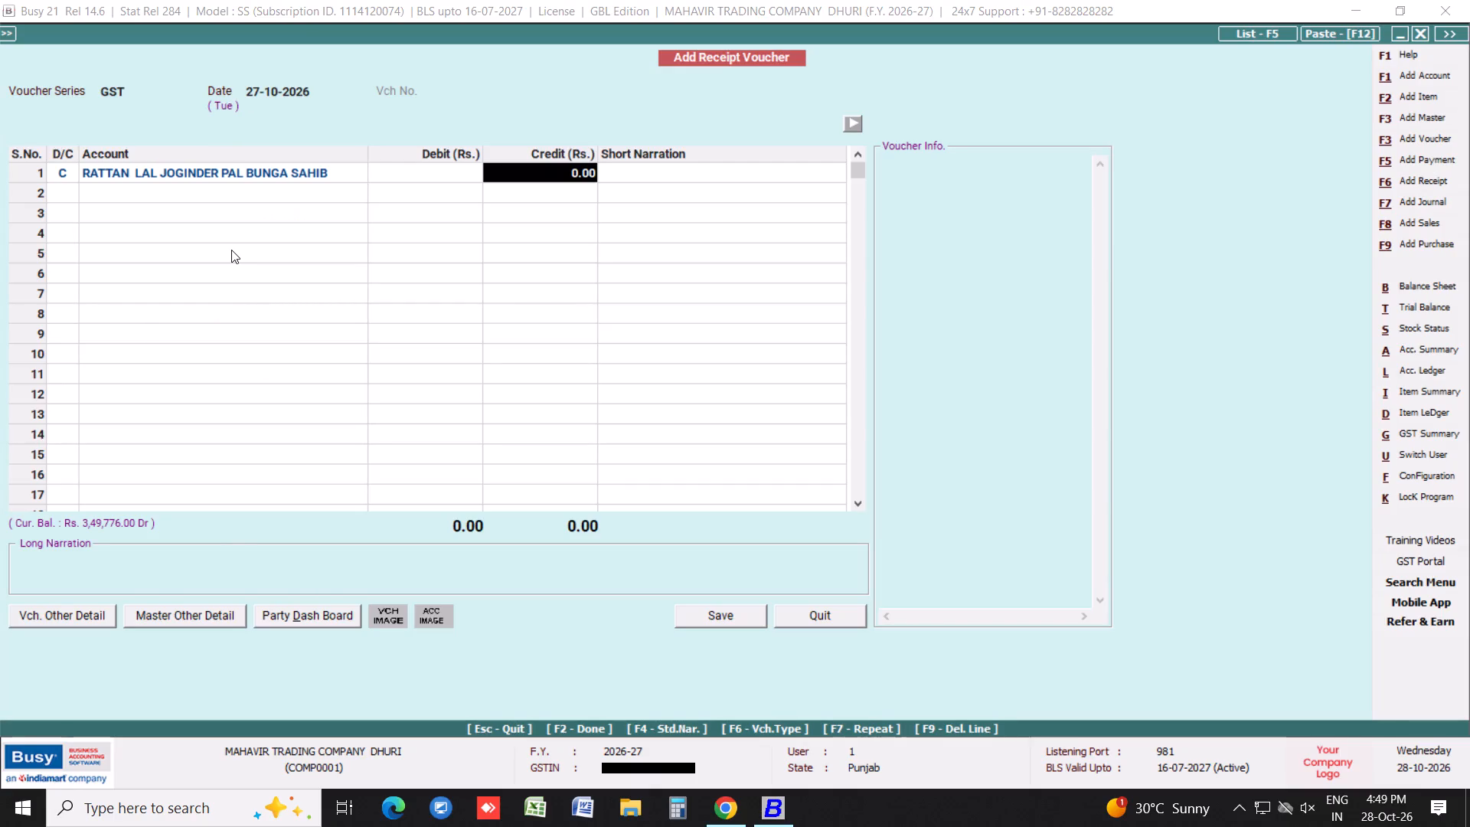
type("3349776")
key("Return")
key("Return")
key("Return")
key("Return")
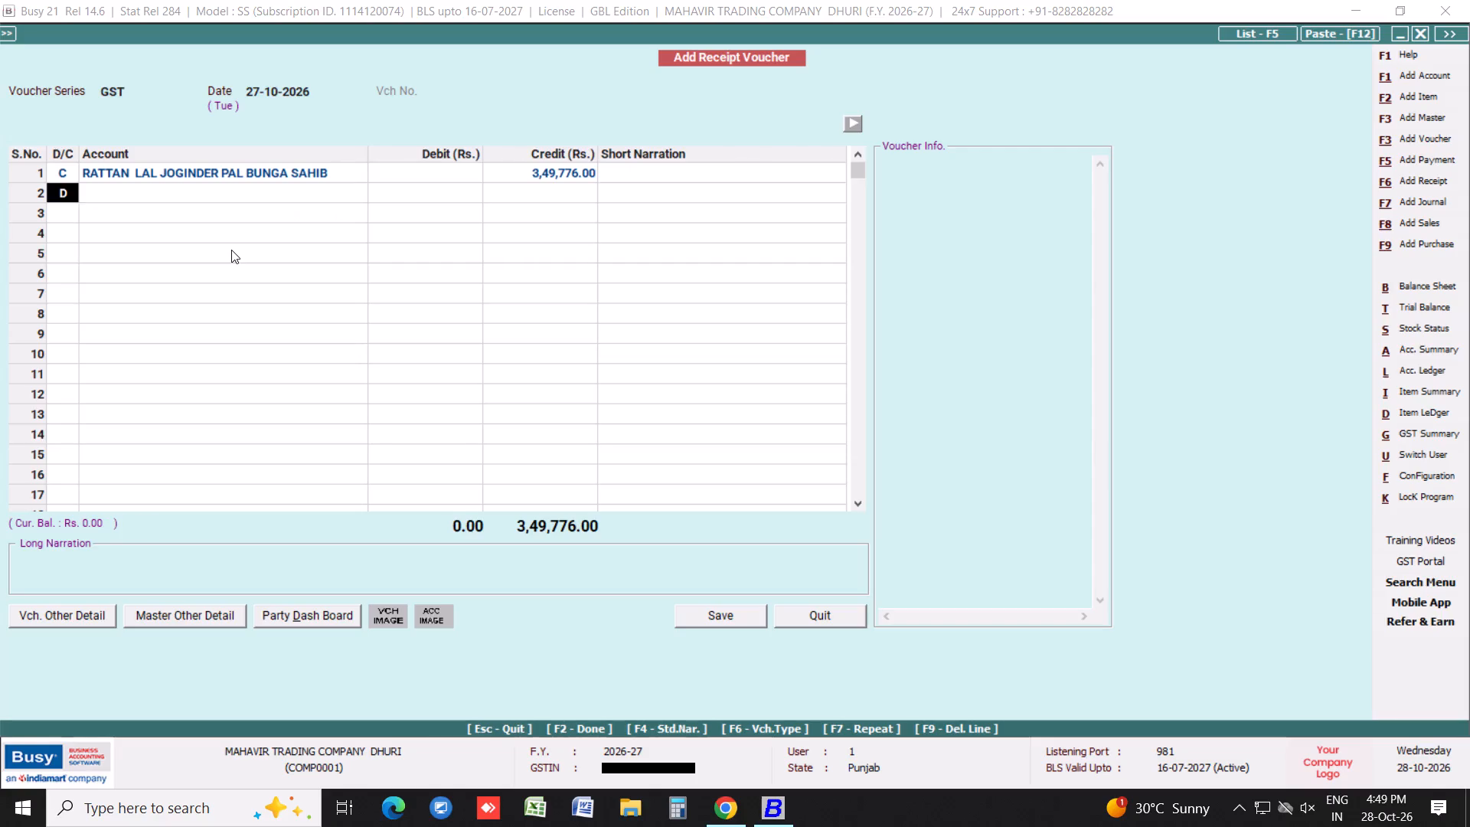
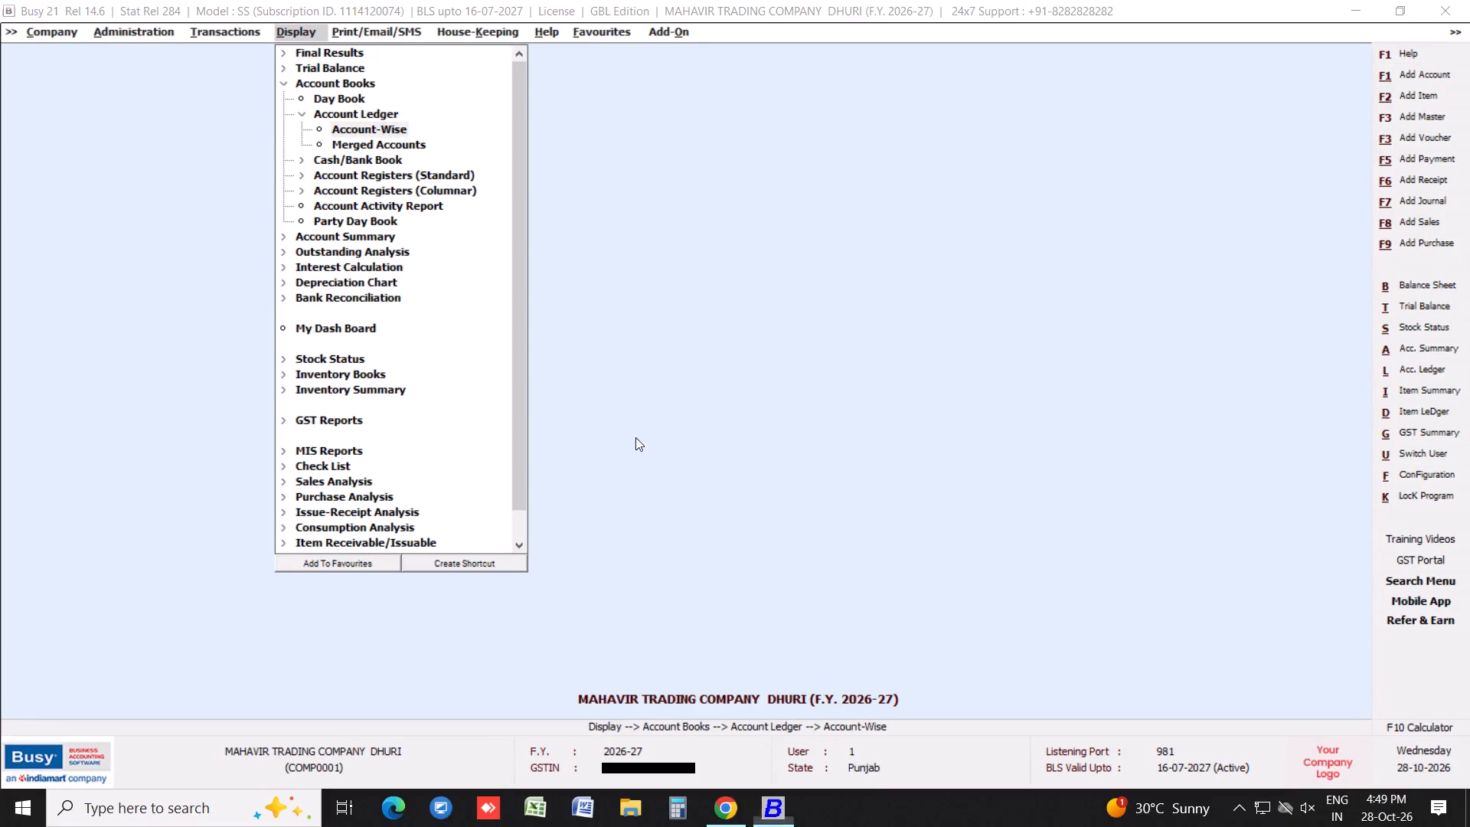
View the account ledger of SAMRAT TRADING COMPANY, BHOGPUR from 01-04-2026 to 28-10-2026 with the default report options, and close it.
left_click(650, 419)
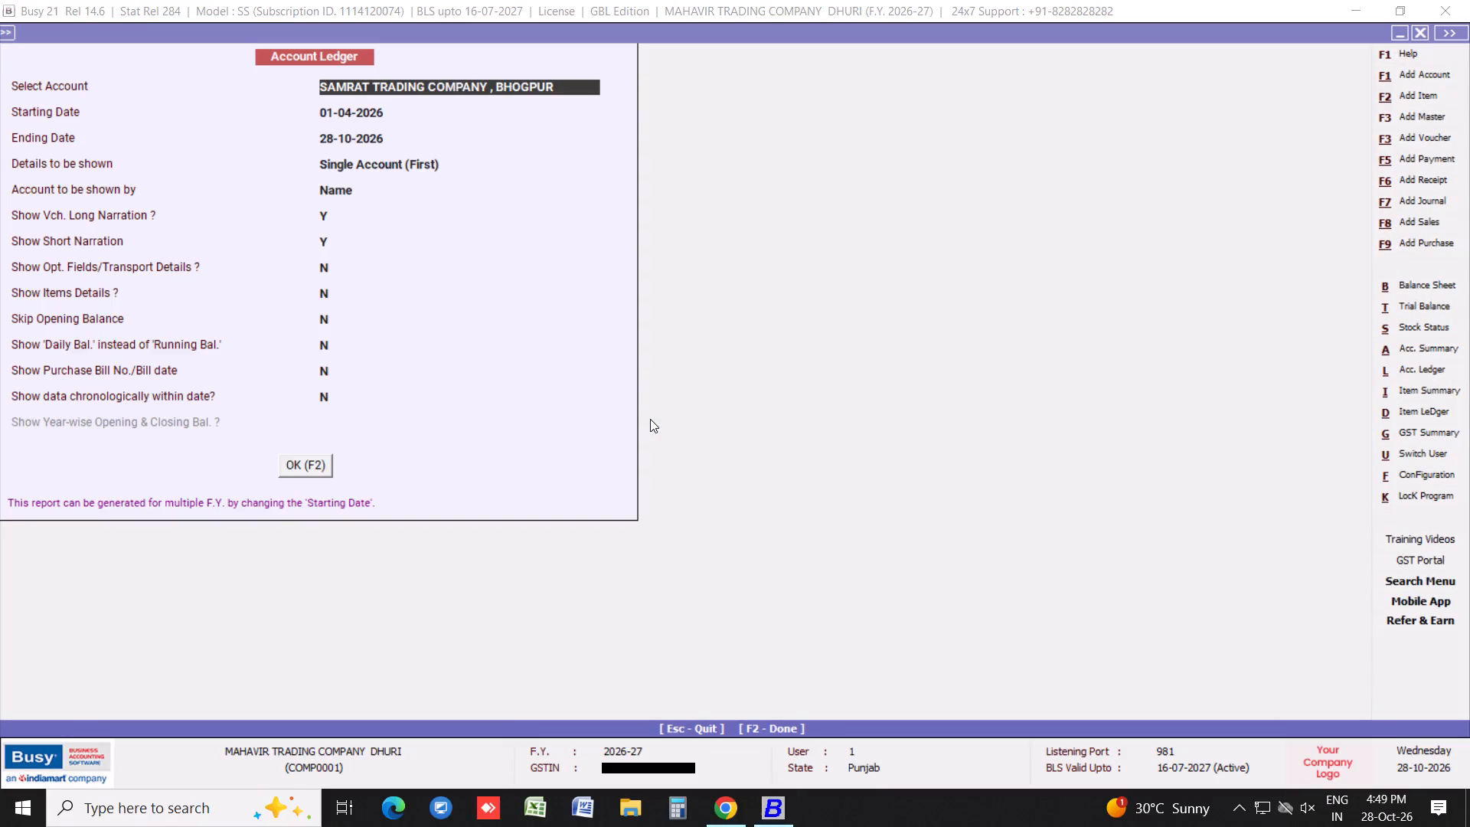
key("Return")
key("Tab")
key("Return")
key("Tab")
key("Return")
key("Tab")
key("Return")
key("Tab")
key("Return")
key("Tab")
key("Return")
key("Tab")
key("Return")
key("Tab")
key("Return")
key("Tab")
key("Return")
key("Tab")
key("Return")
key("Tab")
key("Return")
key("Tab")
key("Return")
key("Tab")
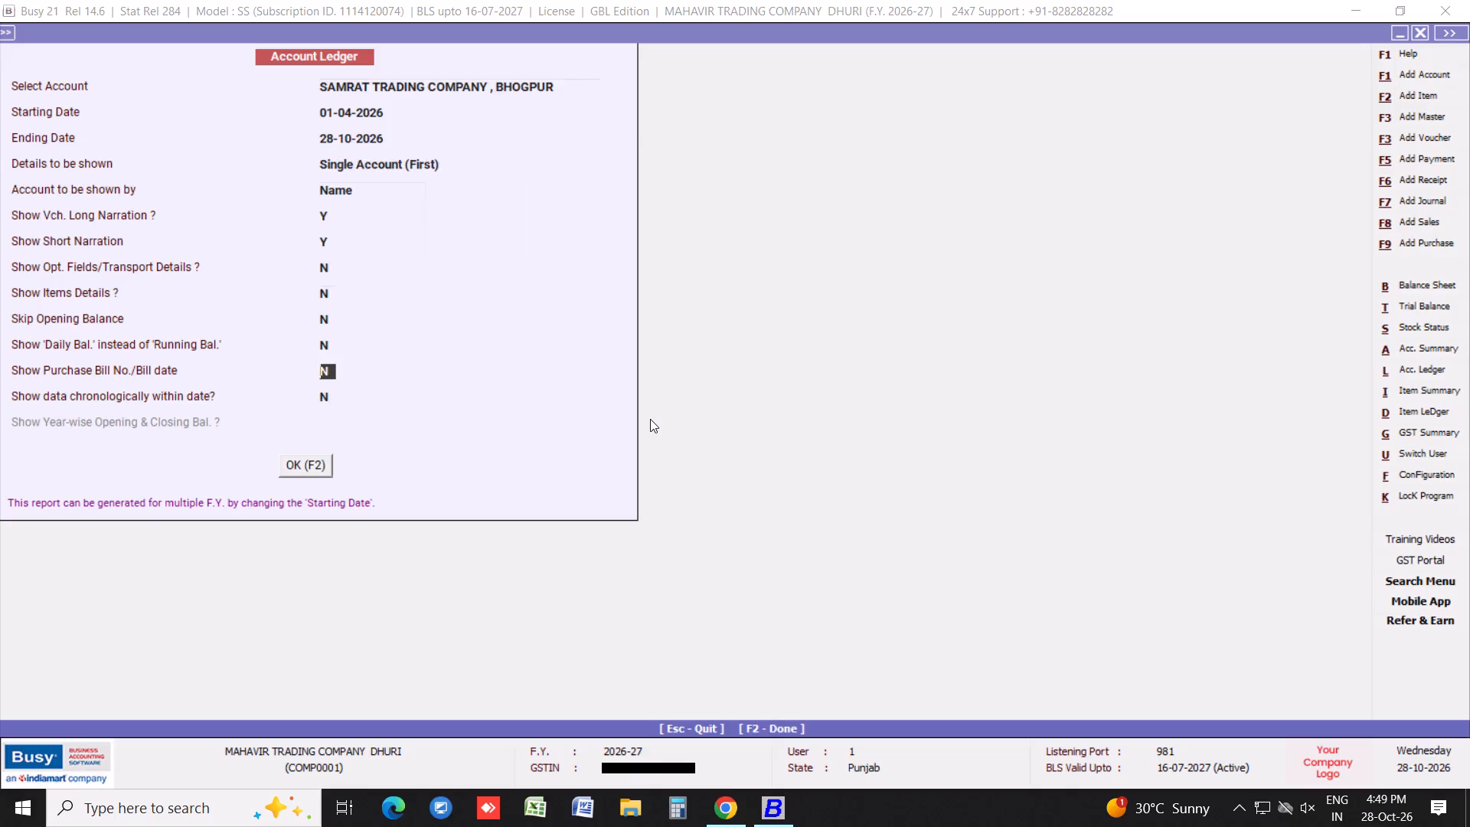
key("Return")
key("Tab")
key("Return")
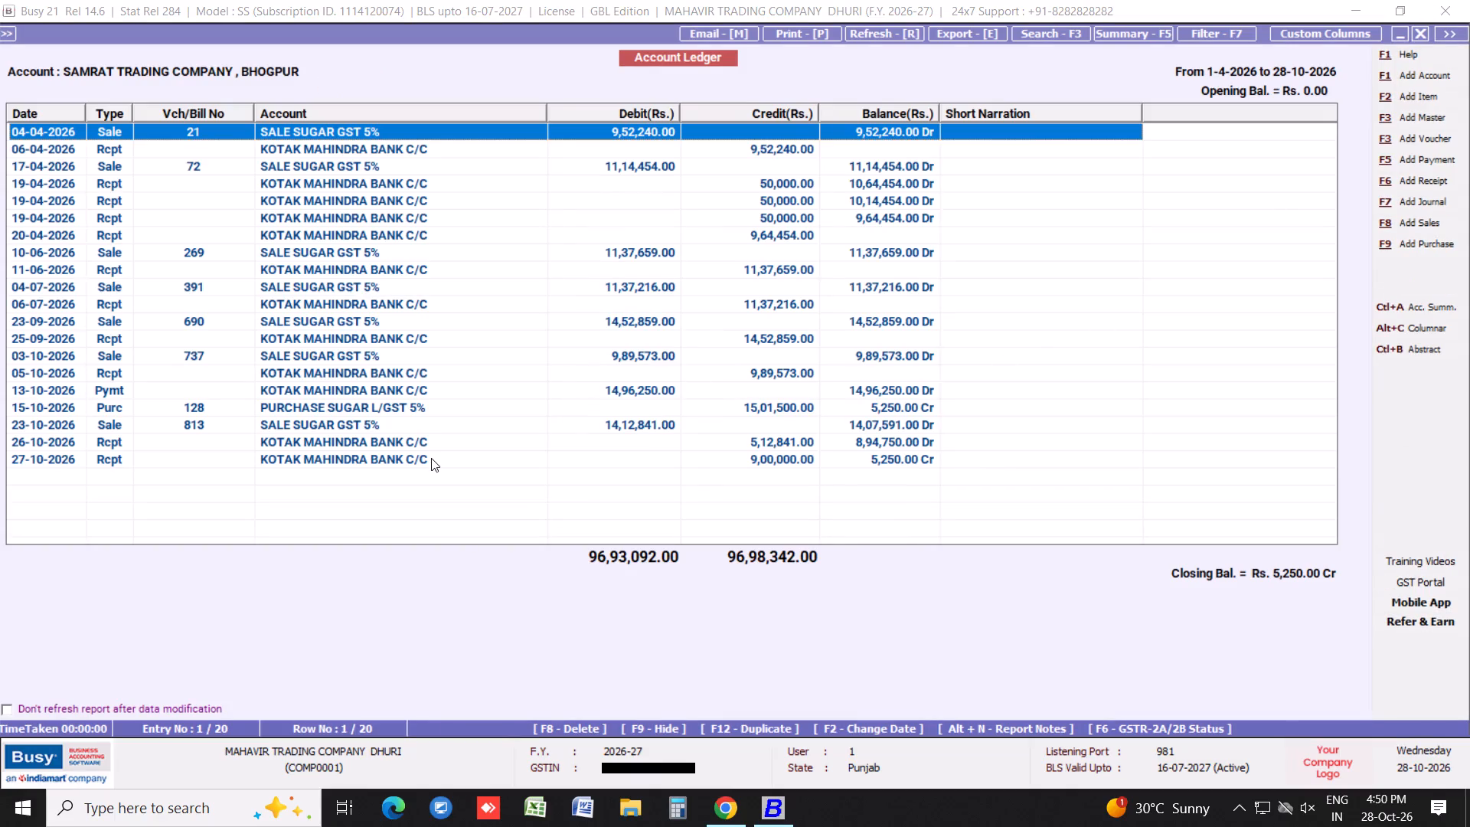
left_click(1427, 29)
Display the account ledger of R.M. TRADING CO, BATHINDA for 01-04-2026 to 28-10-2026, keeping the default report options.
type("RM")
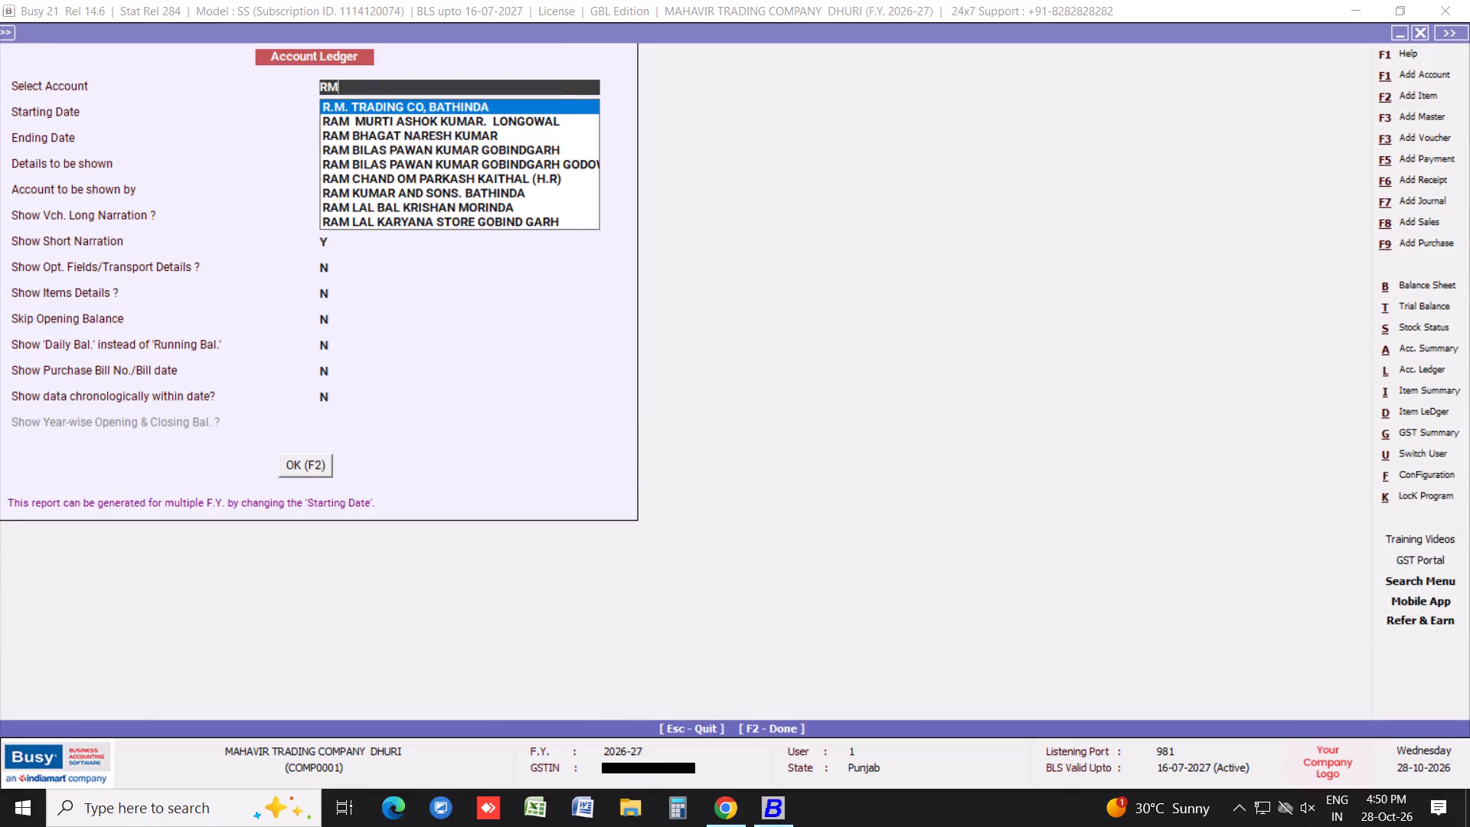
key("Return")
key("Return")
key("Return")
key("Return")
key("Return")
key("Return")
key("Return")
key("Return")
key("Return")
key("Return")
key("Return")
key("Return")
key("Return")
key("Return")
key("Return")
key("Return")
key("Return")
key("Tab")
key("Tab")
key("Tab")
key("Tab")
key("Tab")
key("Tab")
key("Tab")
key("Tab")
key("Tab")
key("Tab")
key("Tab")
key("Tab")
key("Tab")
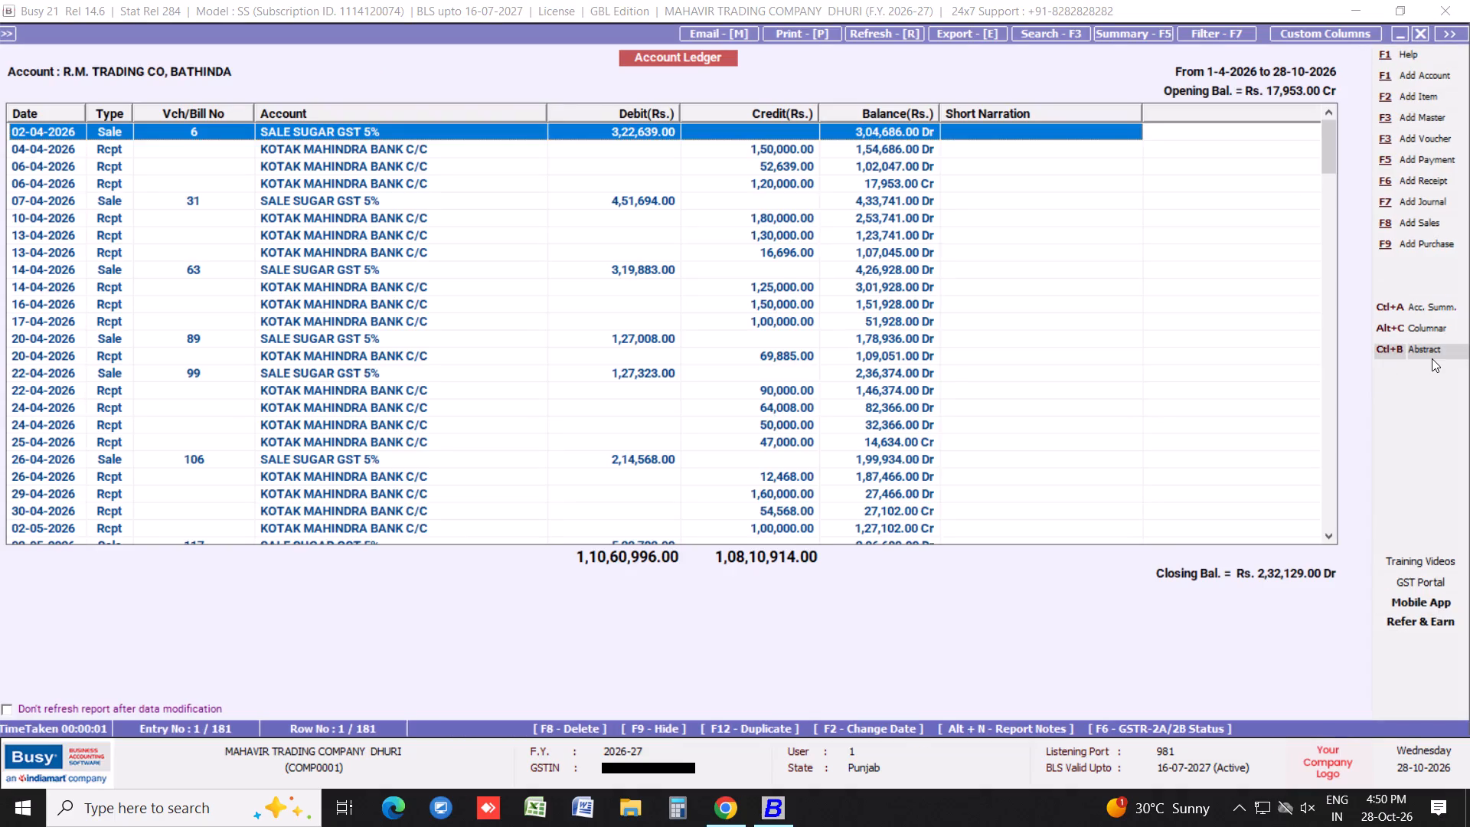
Close the R.M. TRADING CO, BATHINDA account ledger along with its report options and format selection dialogs.
triple_click(1422, 27)
left_click(1420, 27)
left_click_drag(1420, 27, 1388, 47)
left_click(889, 320)
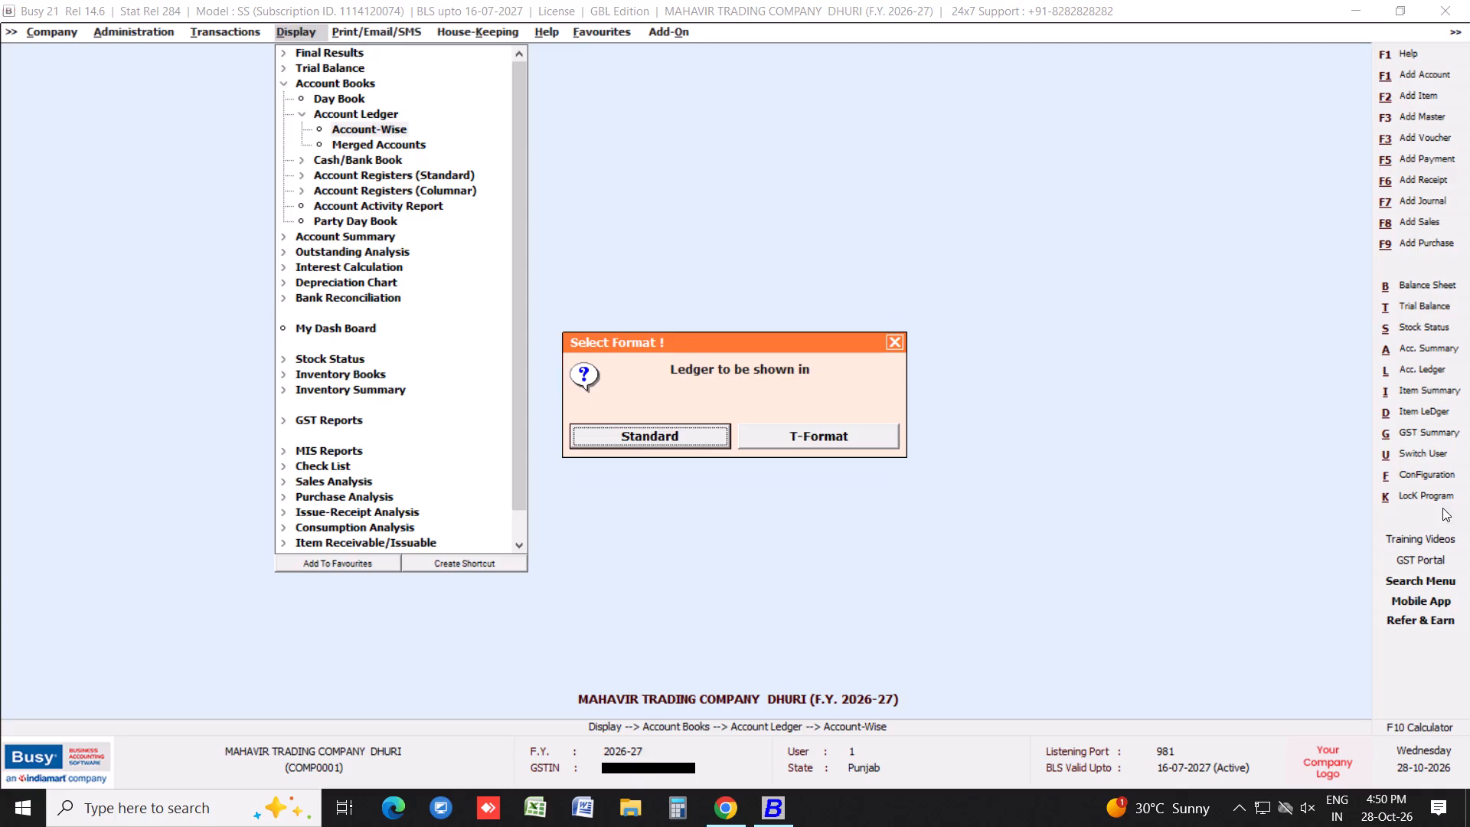
left_click(898, 338)
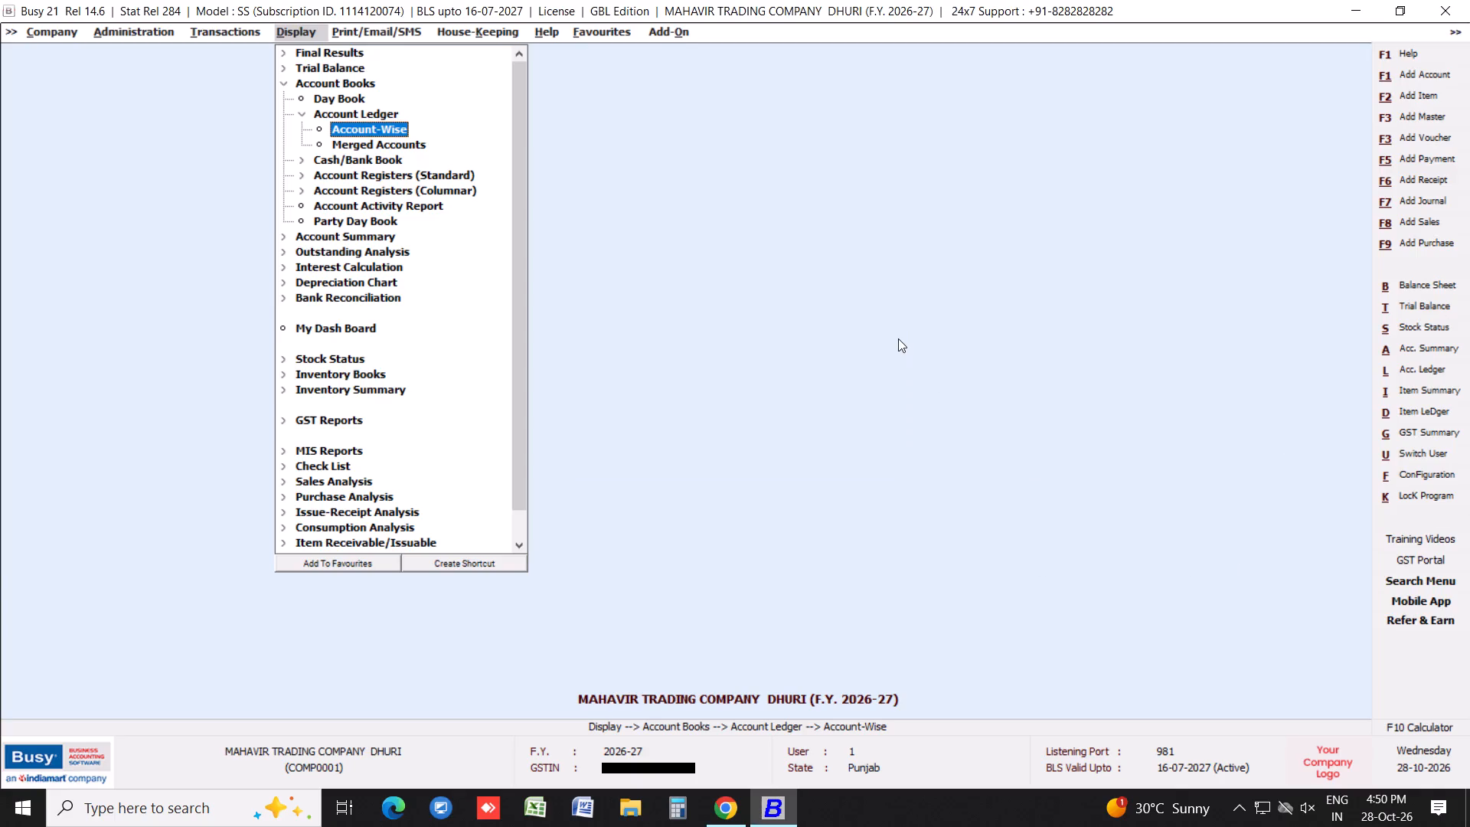
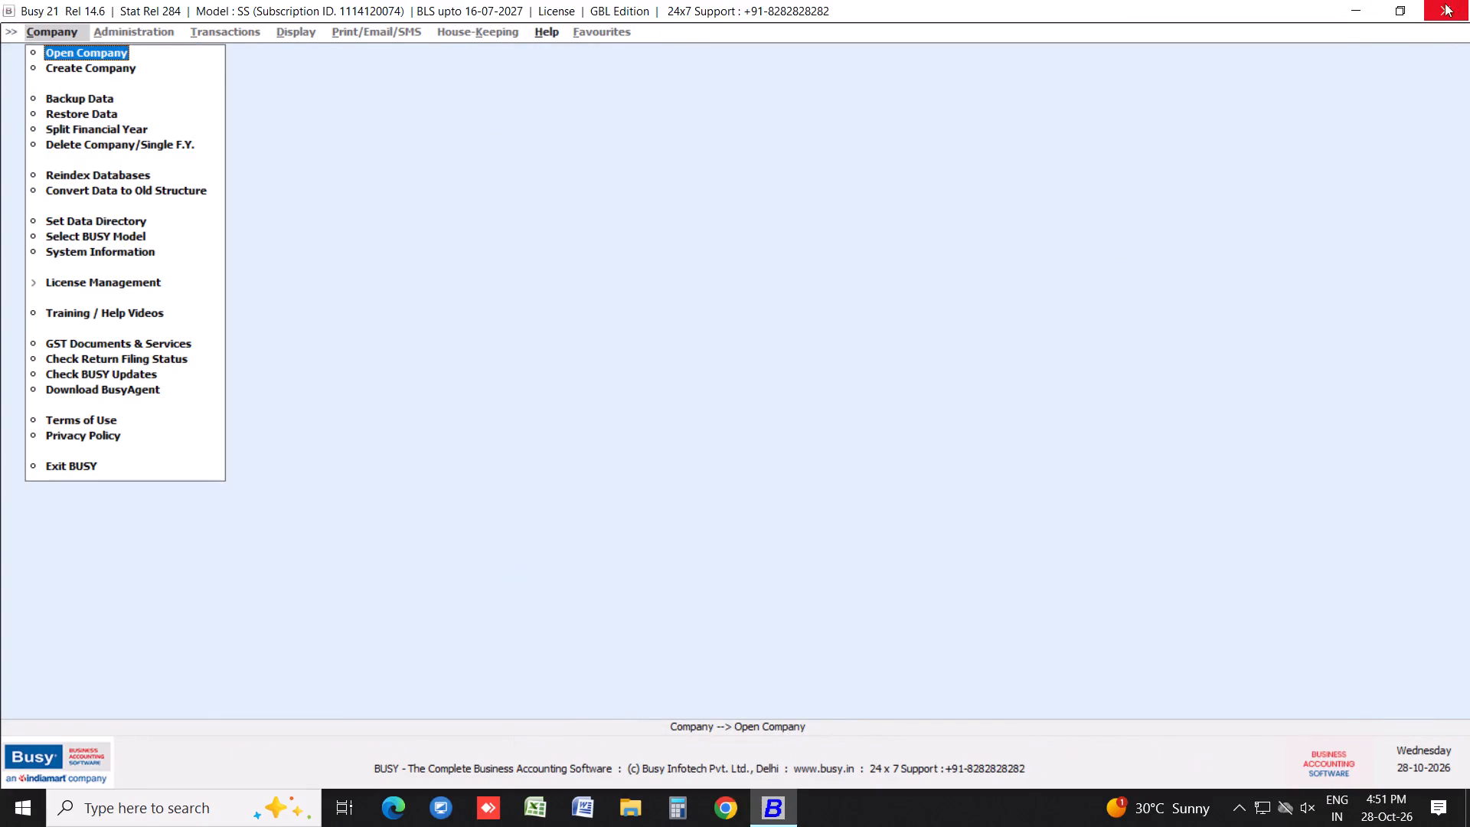
Exit the Busy accounting software and return to the desktop.
left_click(1445, 3)
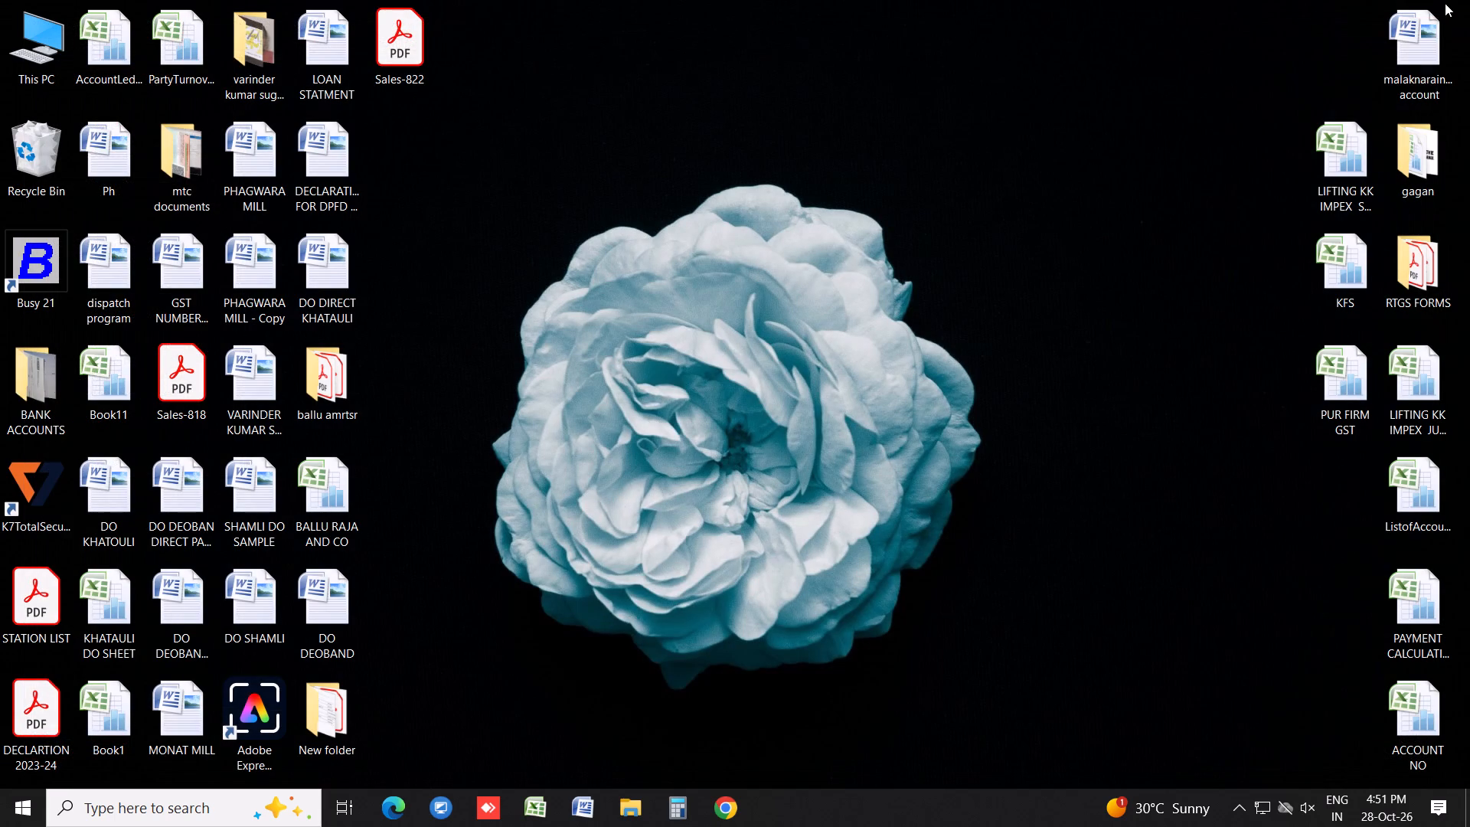